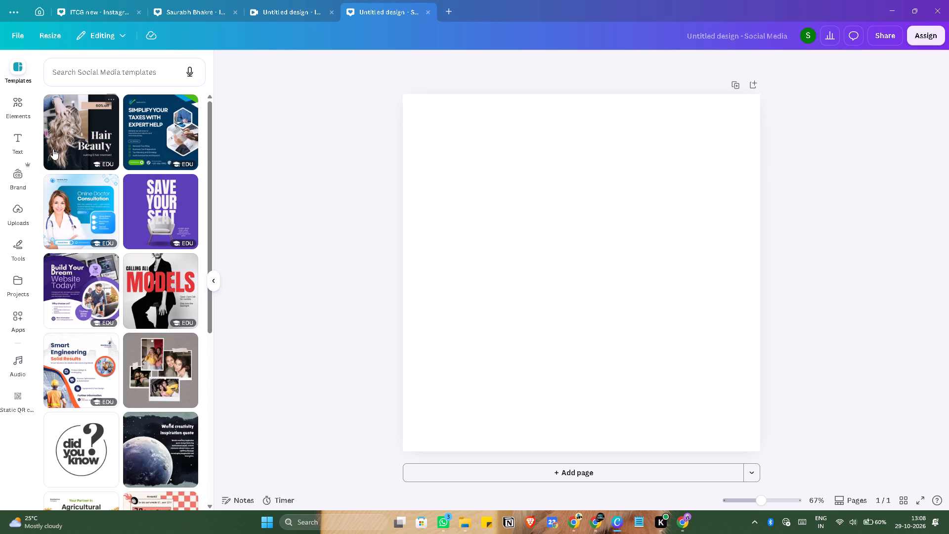
Upload all images from the nov gmb folder inside MDS > IT Campus guru.
left_click(14, 210)
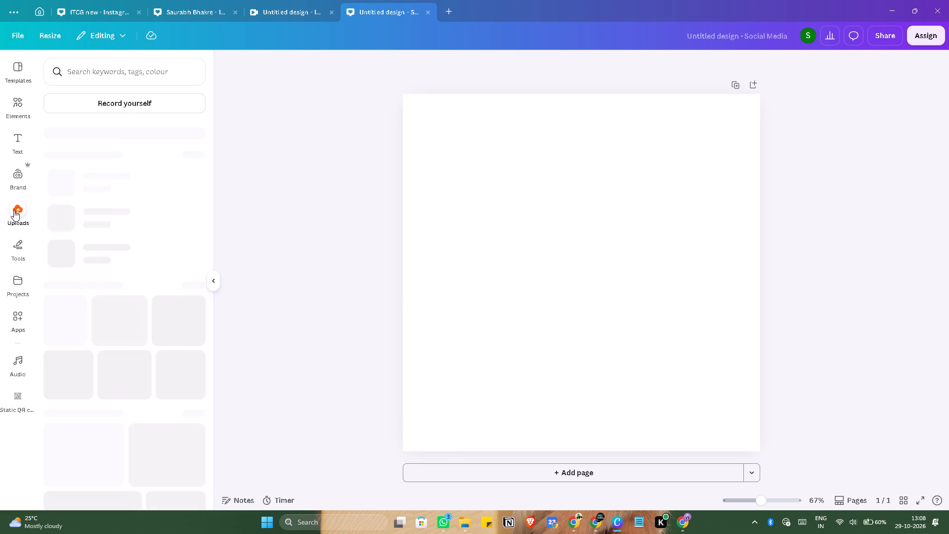
left_click(116, 98)
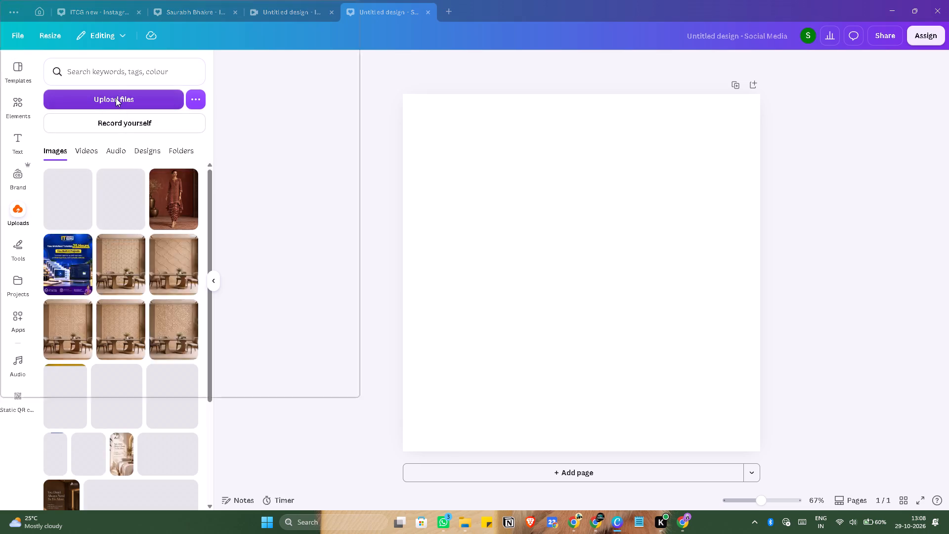
left_click(175, 109)
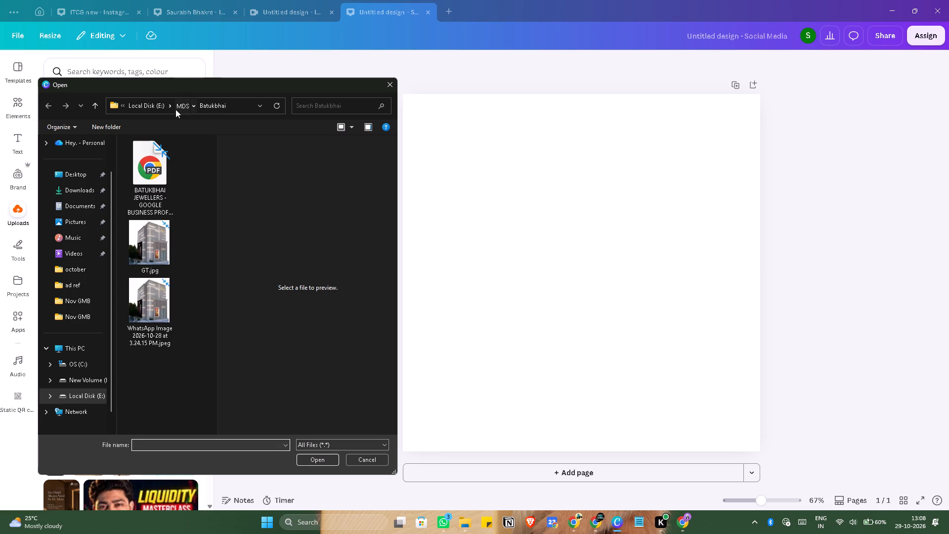
double_click(172, 262)
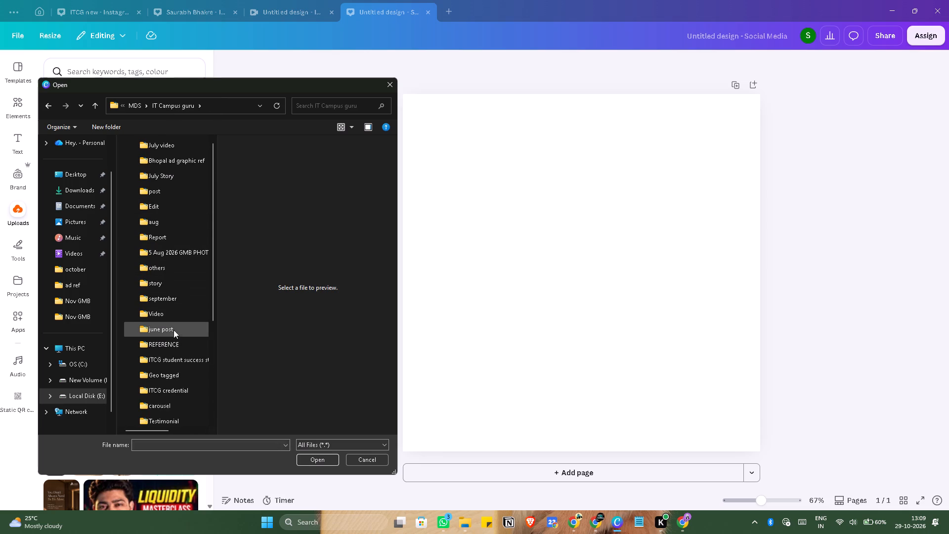
scroll(165, 297, "down", 3)
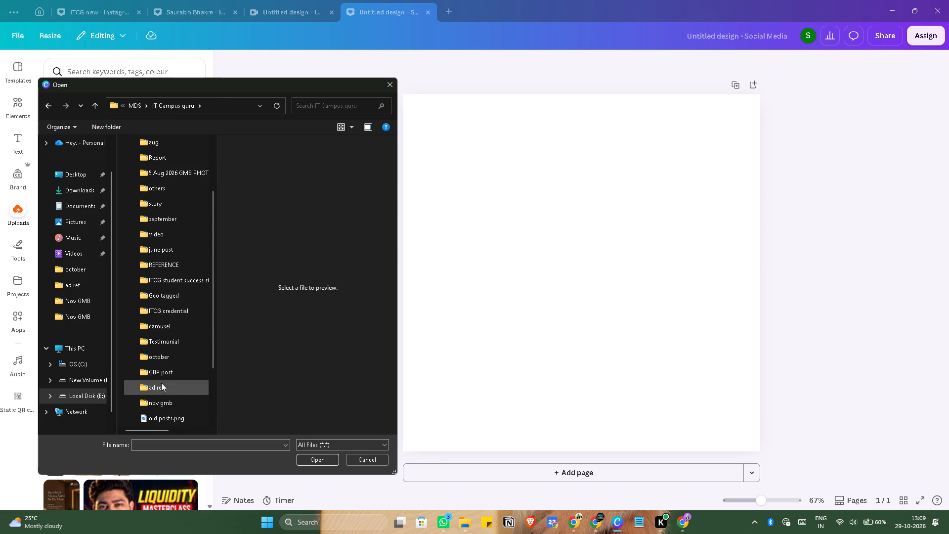
scroll(161, 383, "down", 1)
double_click(171, 368)
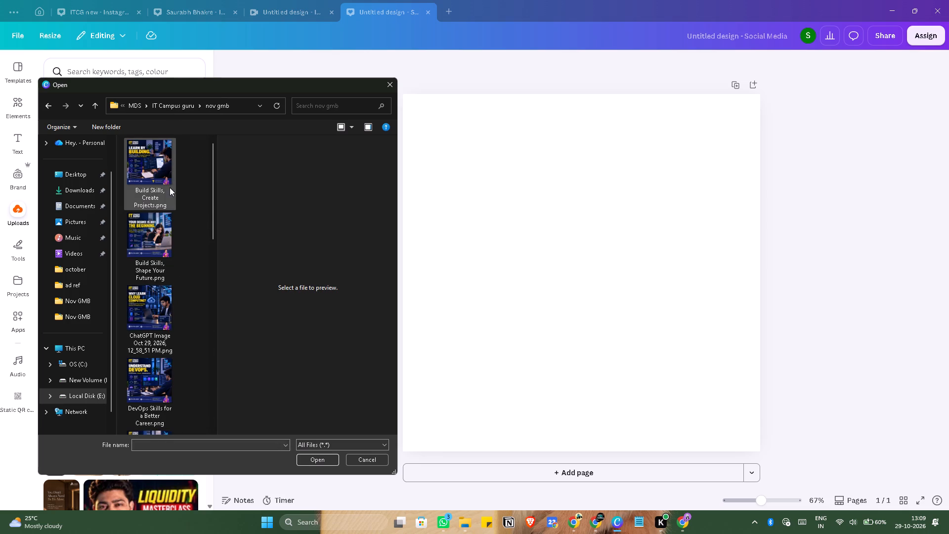
key("ctrl+a")
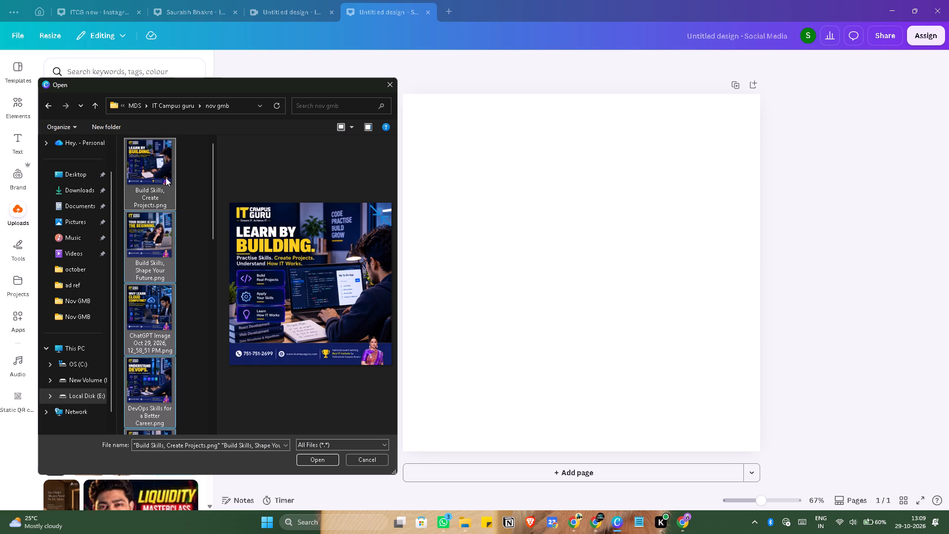
key("Return")
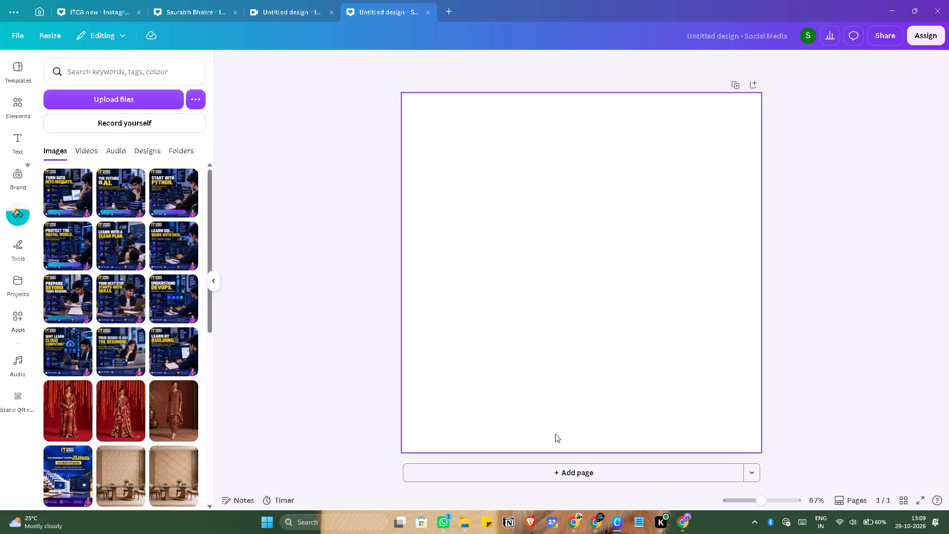
Place the uploaded "Learn by Building" graphic on page 1 and scale it to fill the page.
left_click(167, 357)
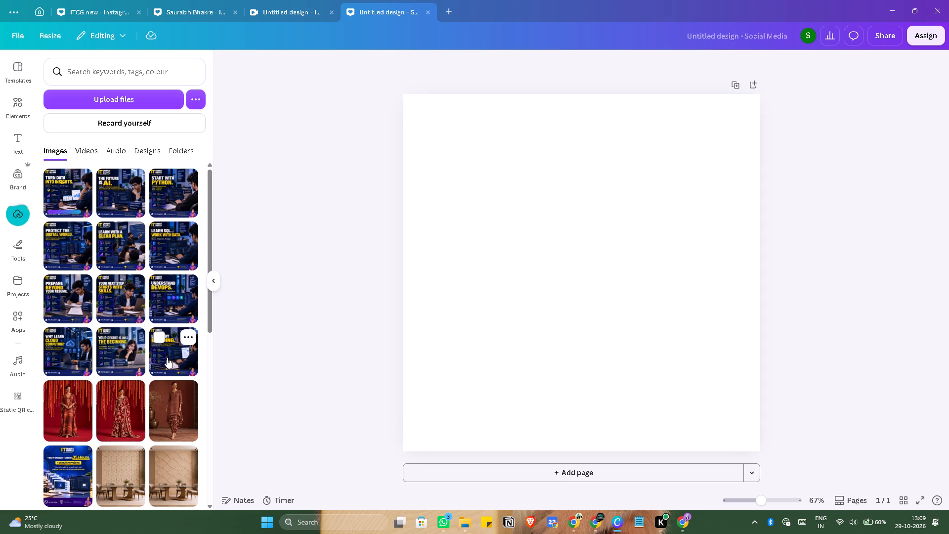
left_click_drag(635, 255, 587, 202)
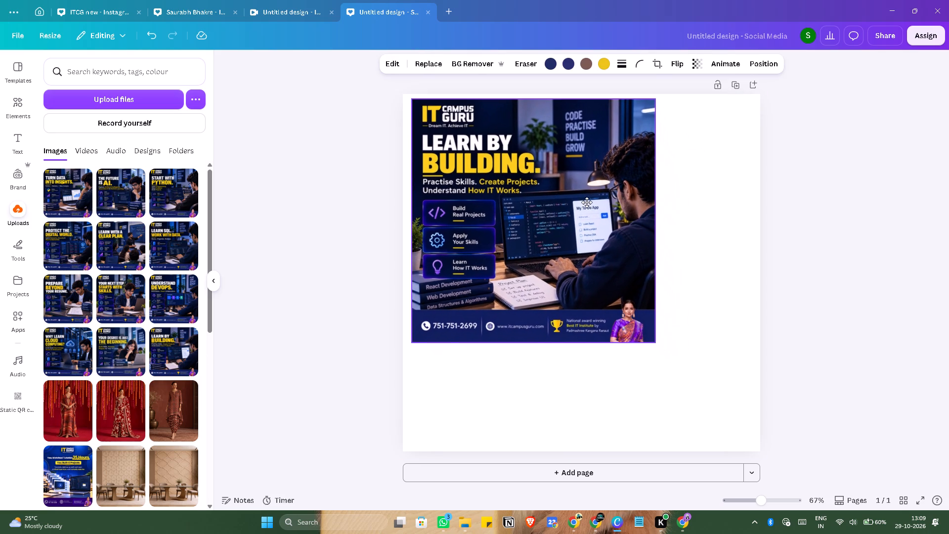
left_click_drag(587, 202, 580, 196)
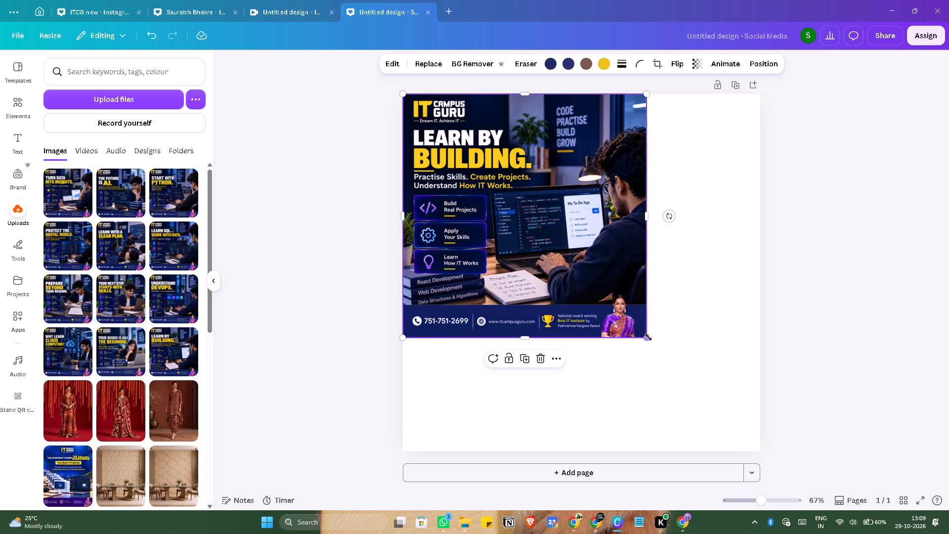
left_click_drag(648, 337, 765, 447)
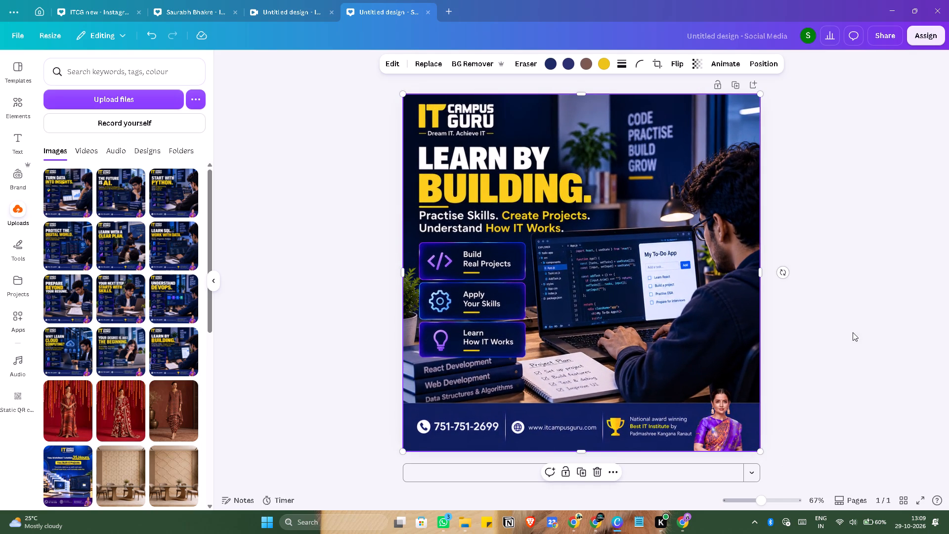
left_click(856, 326)
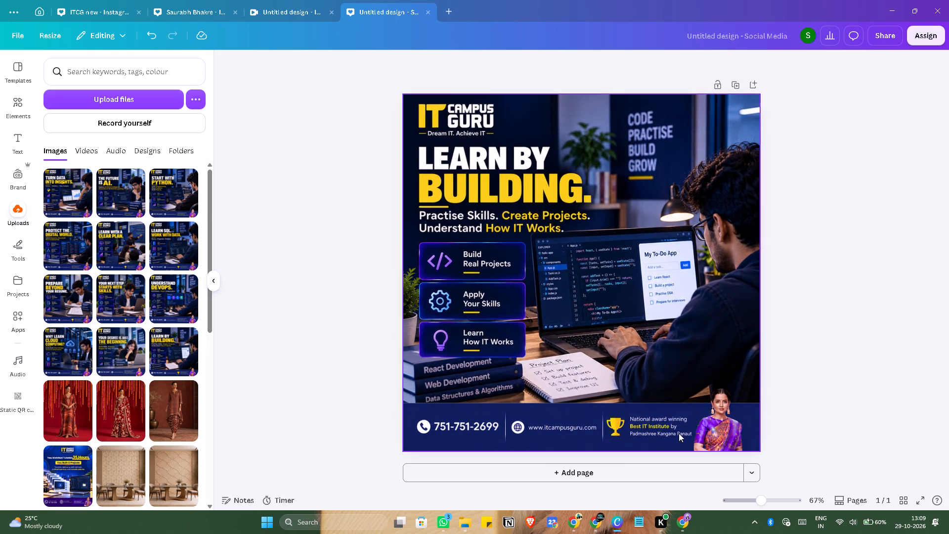
Add a blank second page to the design.
left_click(617, 469)
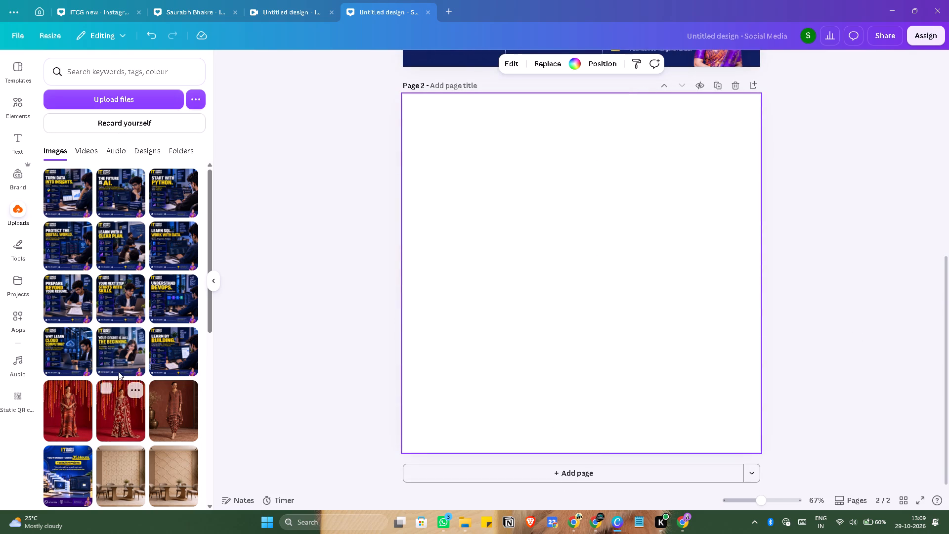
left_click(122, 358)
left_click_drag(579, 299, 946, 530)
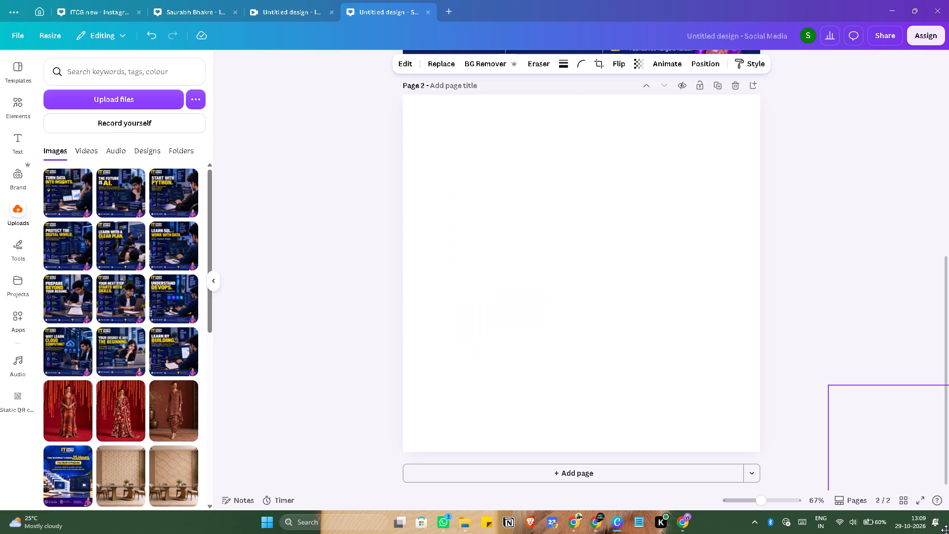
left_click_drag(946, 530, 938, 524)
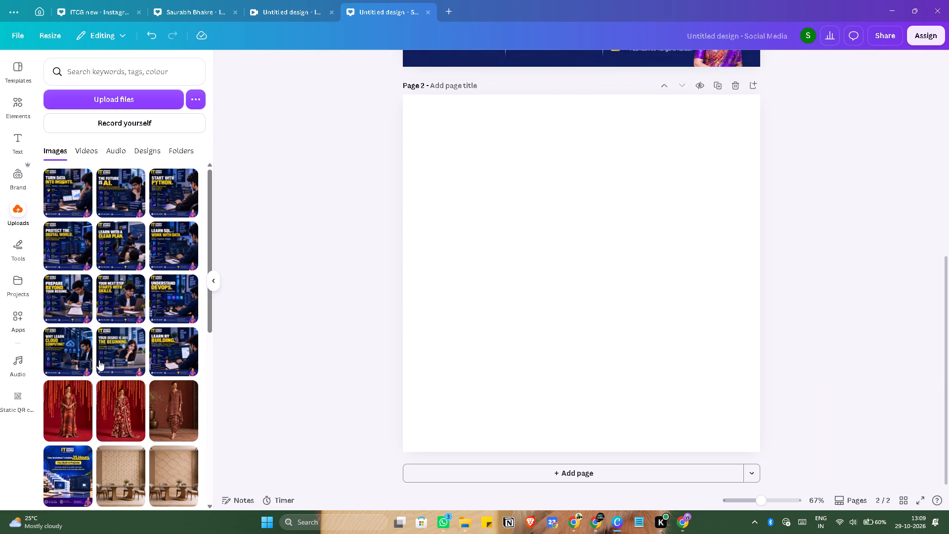
Place the "Your Degree Is Just the Beginning" graphic on page 2 and scale it to fill the page.
left_click(107, 354)
left_click_drag(608, 257, 601, 254)
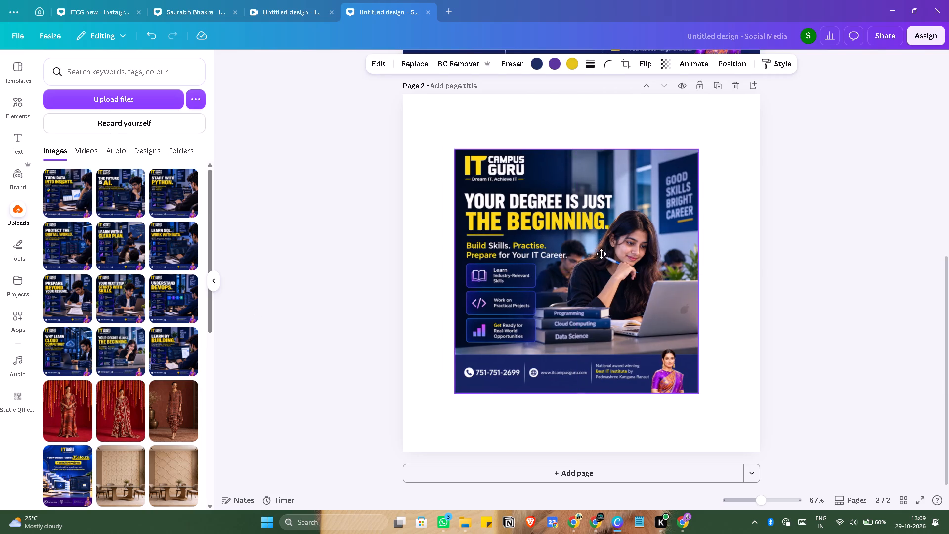
left_click_drag(601, 254, 553, 202)
left_click_drag(647, 339, 724, 434)
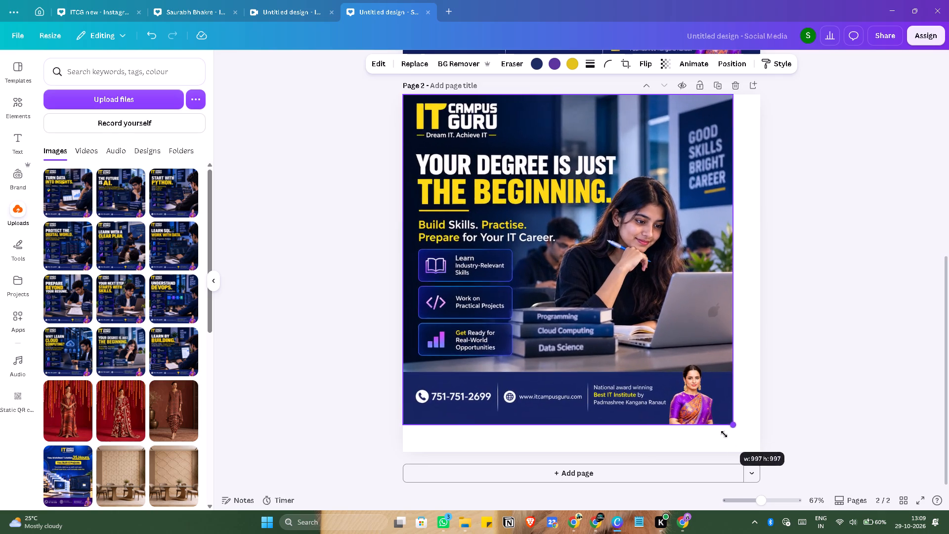
left_click_drag(724, 434, 752, 463)
left_click(790, 409)
Add a third page and place the "Why Learn Cloud Computing?" graphic on it, scaled to fill the page.
left_click(607, 472)
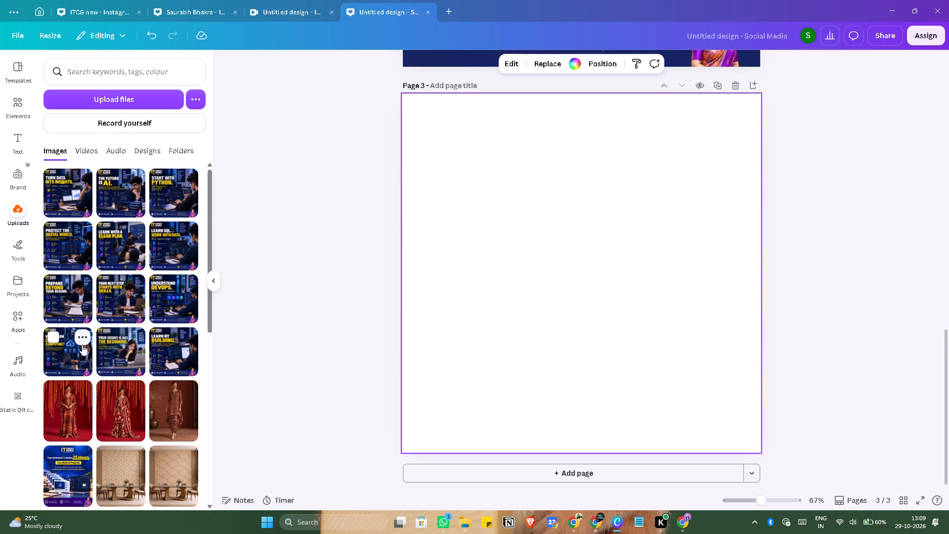
left_click(70, 350)
left_click_drag(628, 277, 596, 234)
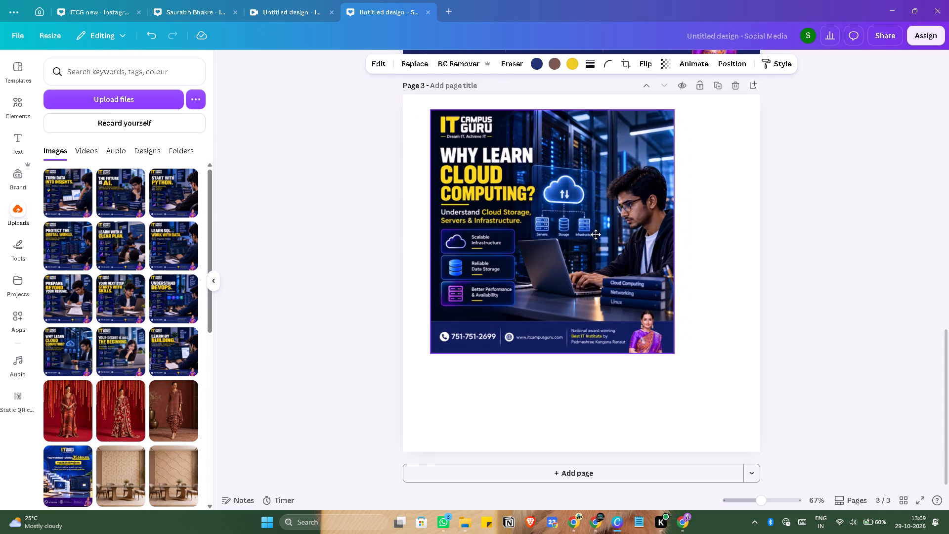
left_click_drag(596, 234, 573, 222)
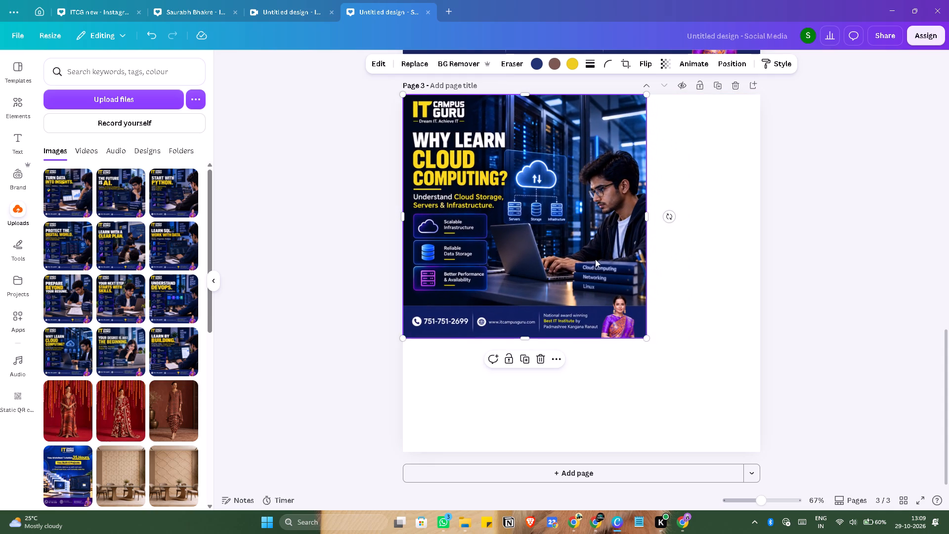
left_click_drag(646, 338, 736, 408)
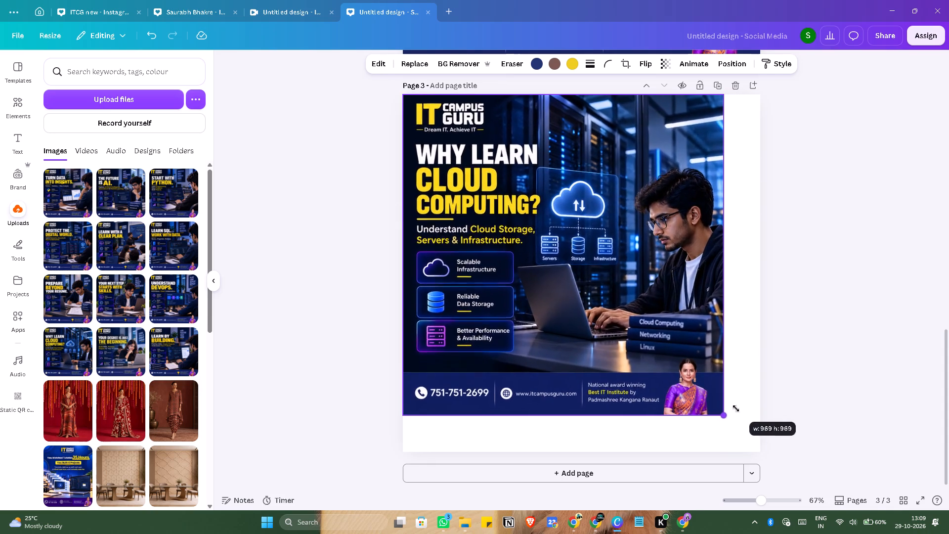
left_click_drag(736, 408, 820, 393)
left_click(823, 355)
Add a fourth page and place the "Understand DevOps" graphic on it, scaled to fill the page.
left_click(583, 473)
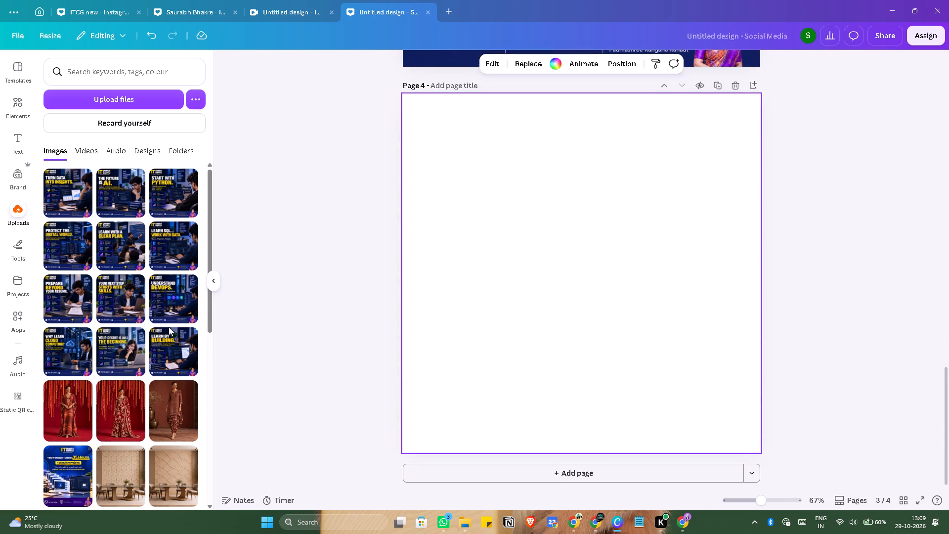
left_click(167, 304)
left_click_drag(597, 297, 540, 241)
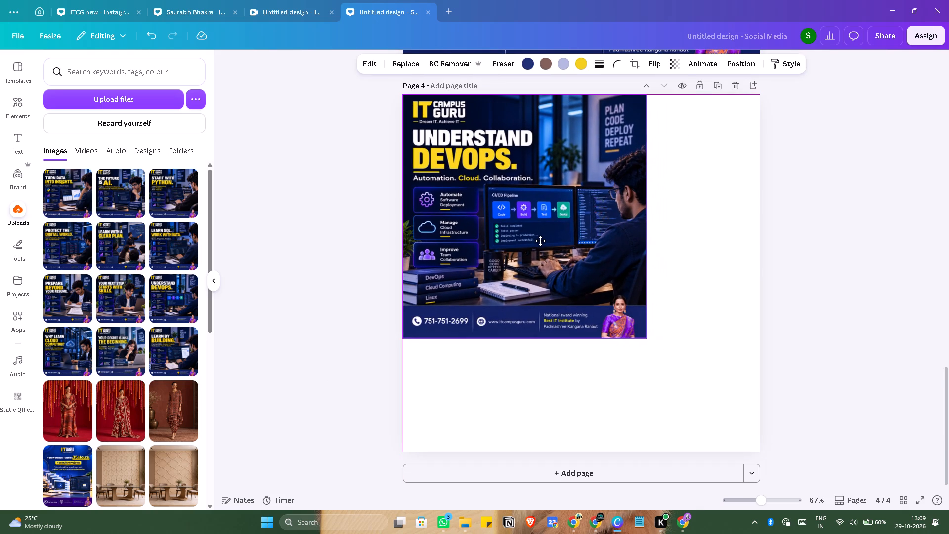
left_click_drag(540, 241, 542, 242)
left_click_drag(643, 340, 651, 345)
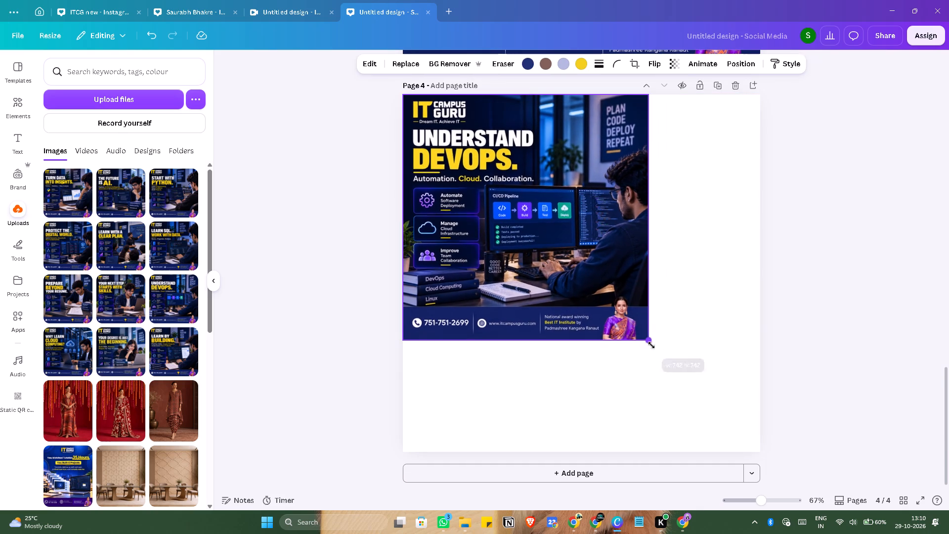
left_click_drag(651, 345, 760, 453)
left_click(816, 363)
Add a fifth page and place the "Your Next Step Starts with Skills" graphic on it, scaled to fill the page.
left_click(594, 468)
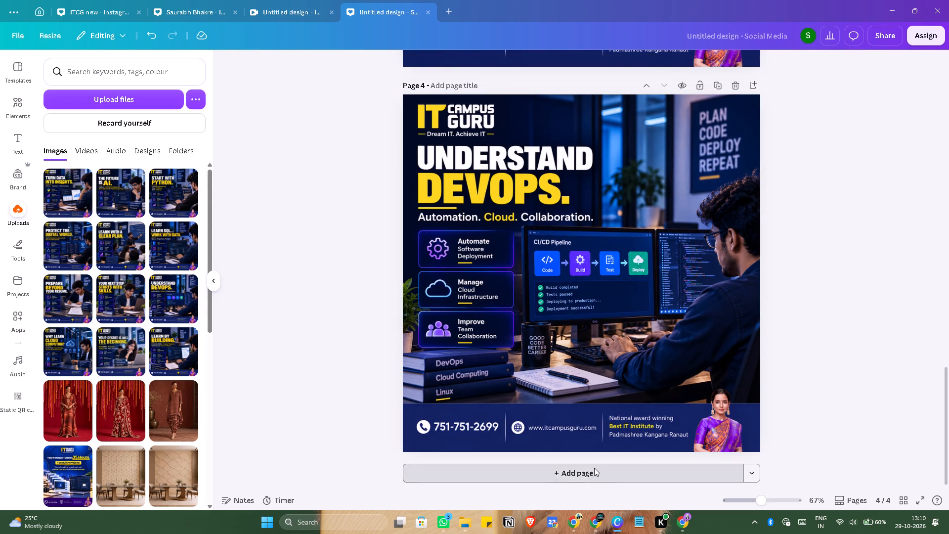
scroll(290, 327, "up", 15)
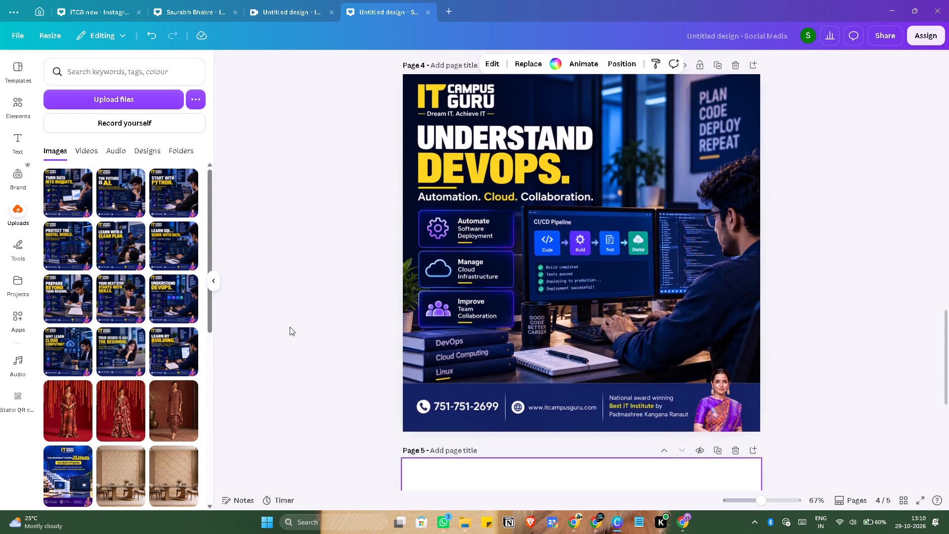
scroll(290, 327, "up", 1)
scroll(290, 327, "up", 20)
scroll(290, 327, "up", 9)
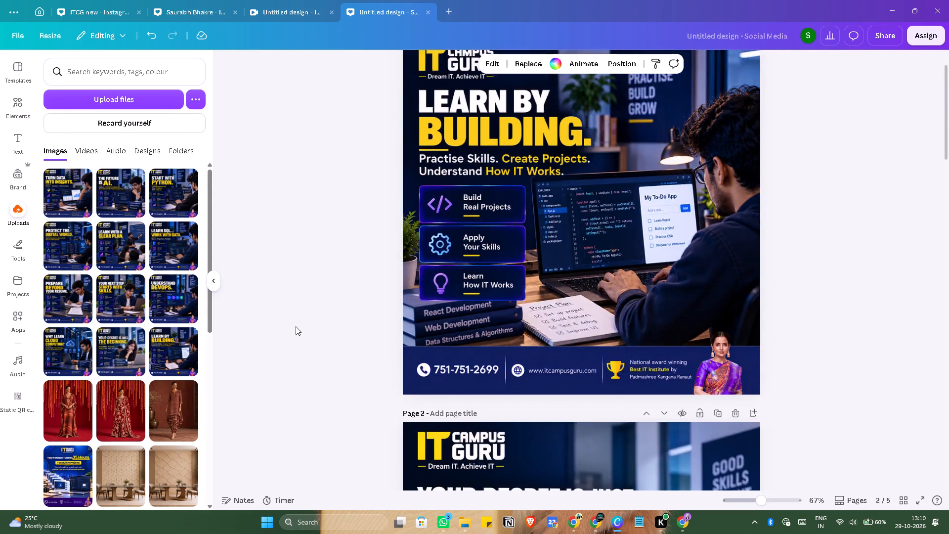
scroll(296, 326, "down", 20)
scroll(296, 326, "down", 17)
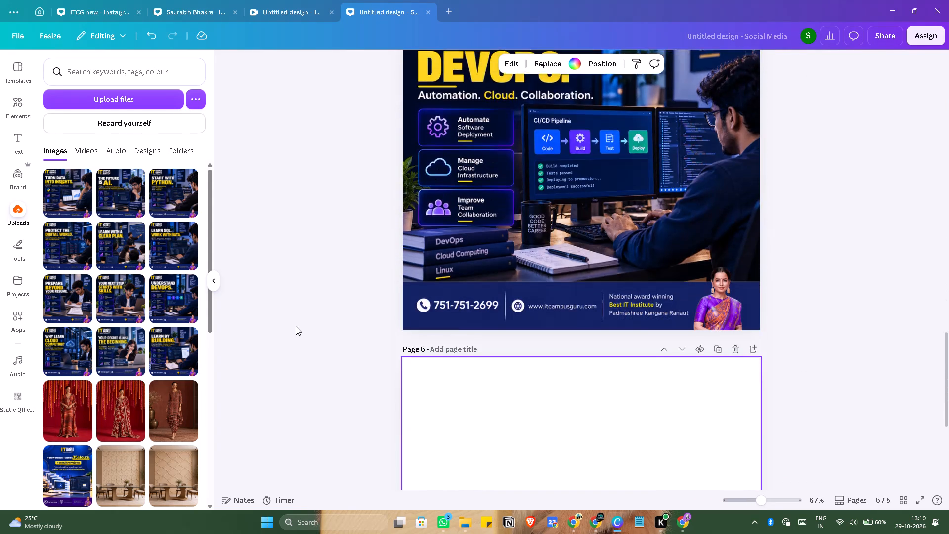
scroll(296, 326, "down", 8)
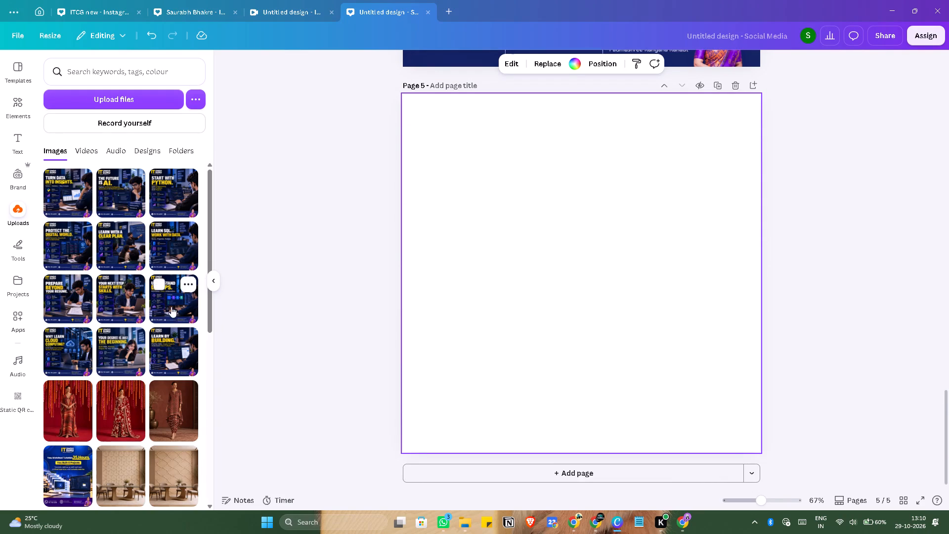
left_click(131, 301)
left_click_drag(585, 280, 537, 232)
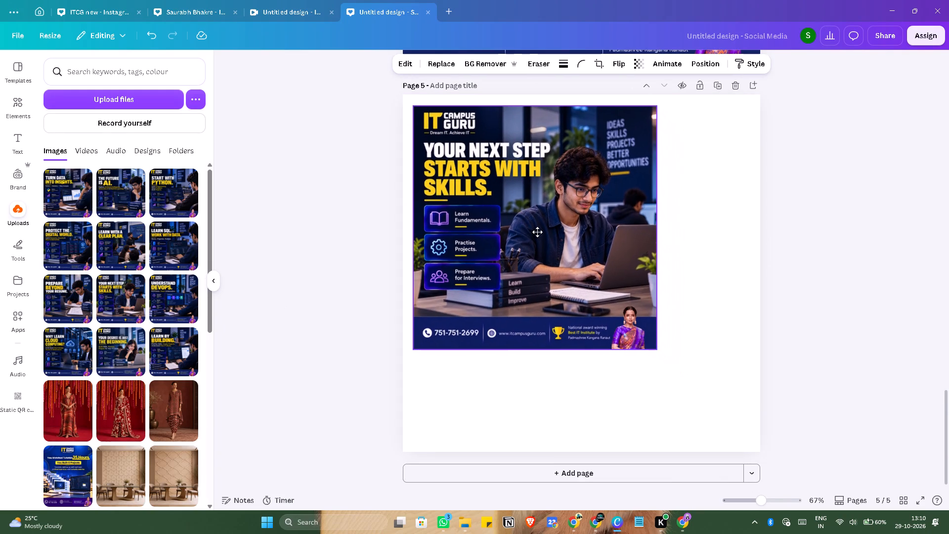
left_click_drag(537, 232, 529, 224)
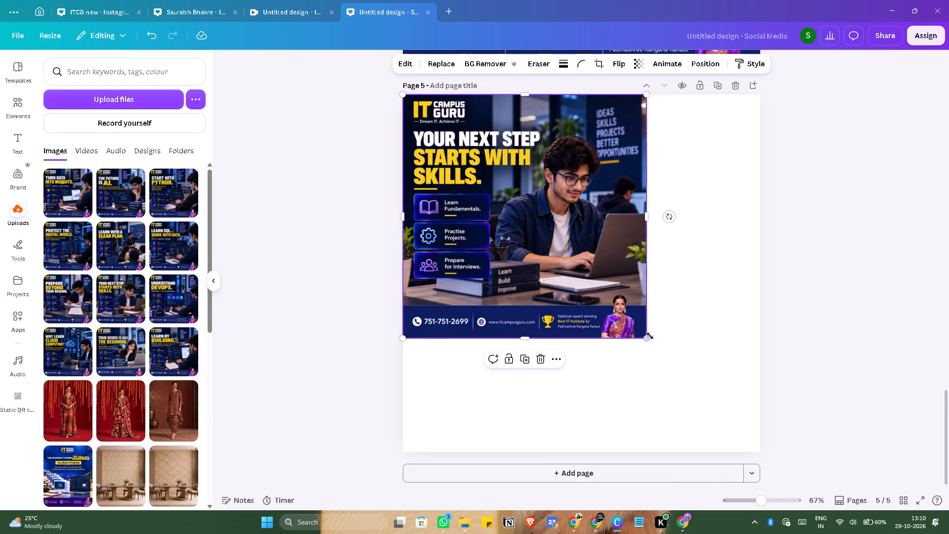
left_click_drag(648, 334, 764, 443)
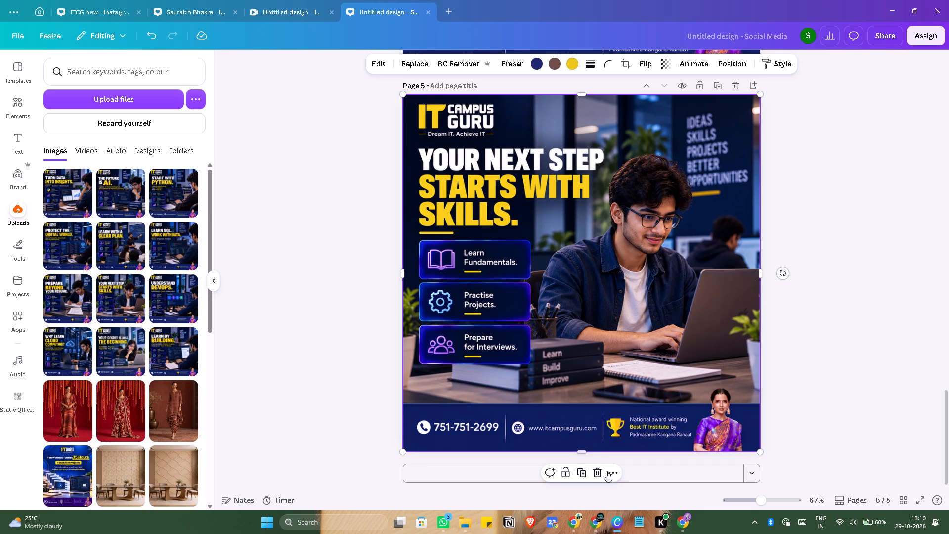
Add a sixth page and place the "Prepare Beyond Your Resume" graphic on it, scaled to fill the page.
left_click(660, 469)
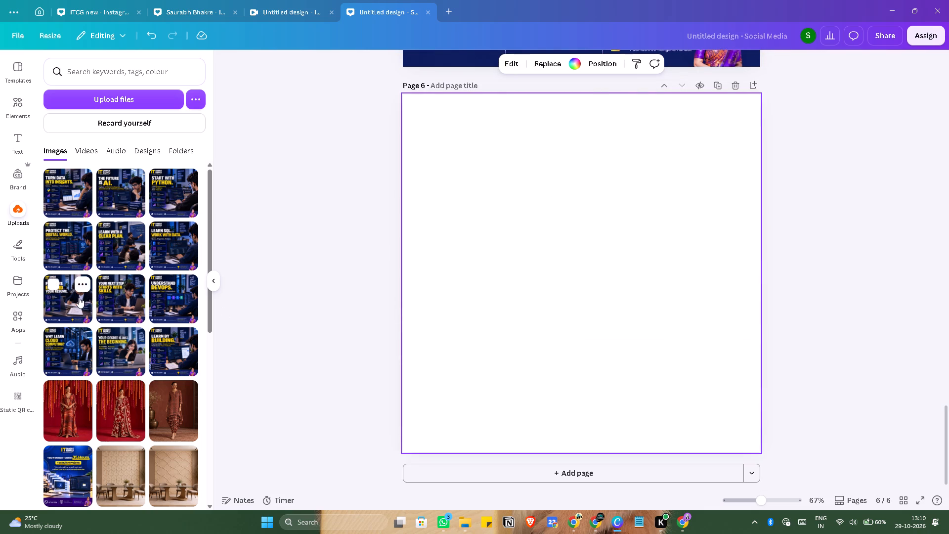
left_click(79, 297)
left_click_drag(621, 264, 564, 206)
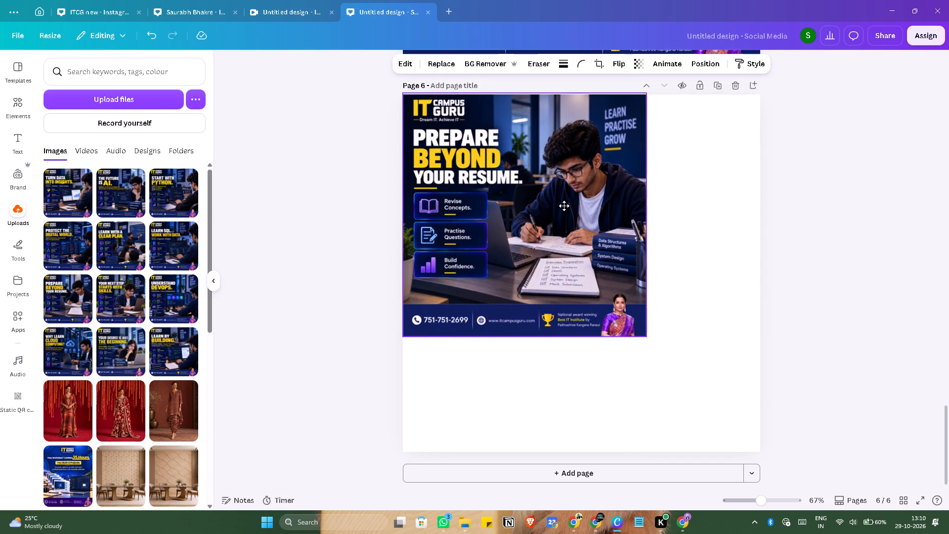
left_click_drag(564, 206, 562, 206)
left_click_drag(649, 339, 761, 453)
left_click(761, 453)
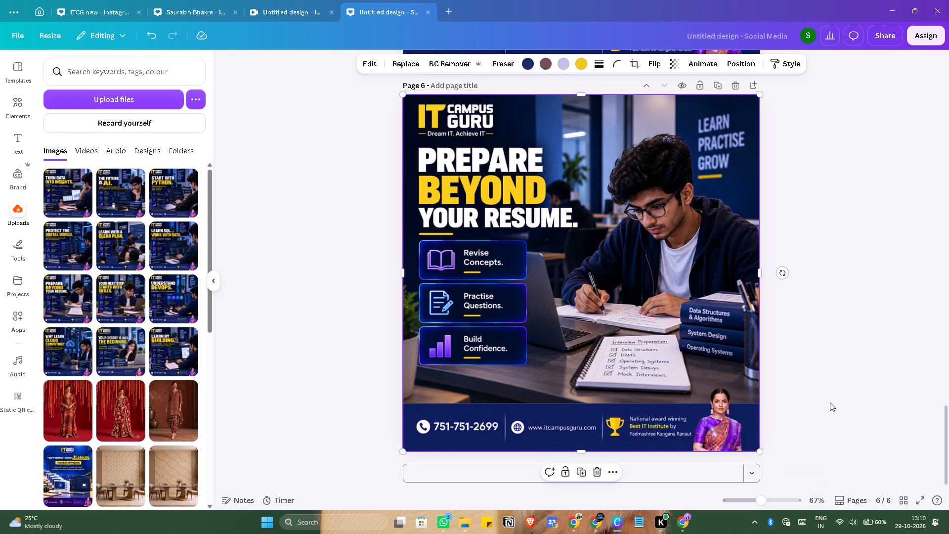
left_click(830, 402)
Add a seventh page and place the "Learn SQL. Work with Data" graphic on it, scaled to fill the page.
left_click(585, 475)
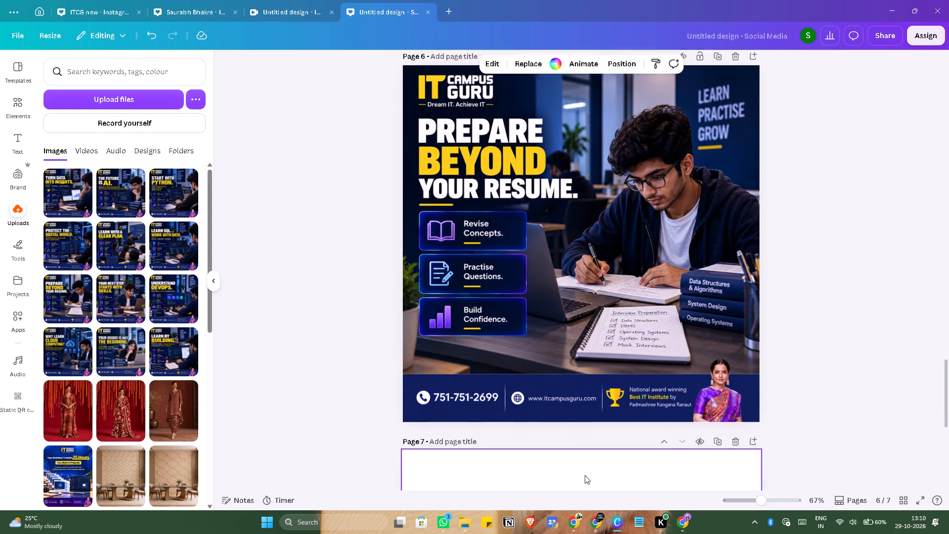
left_click(172, 255)
left_click_drag(609, 281, 585, 263)
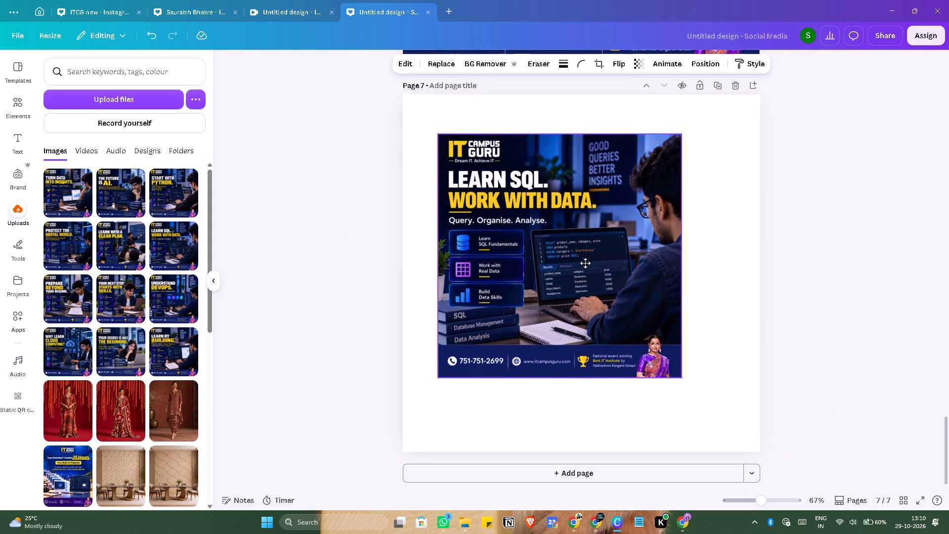
left_click_drag(585, 263, 556, 226)
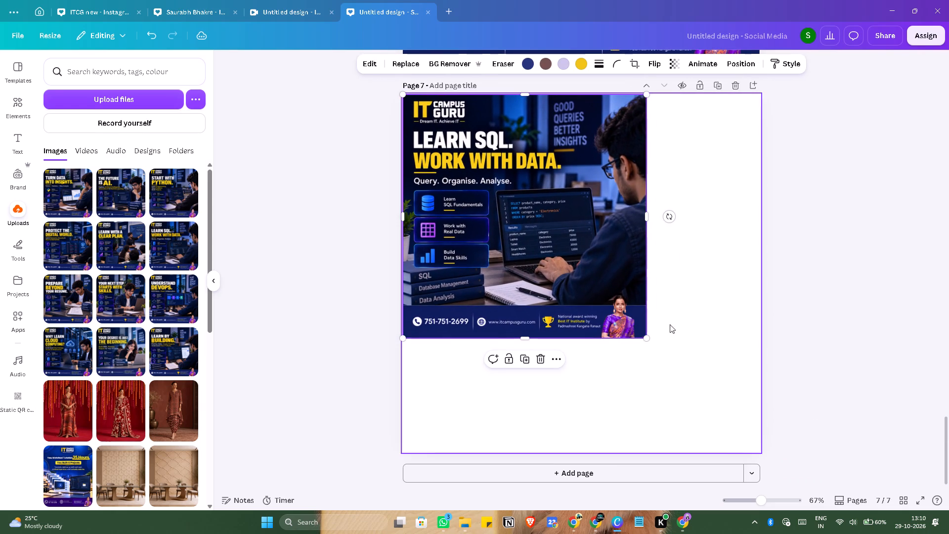
left_click_drag(645, 339, 754, 458)
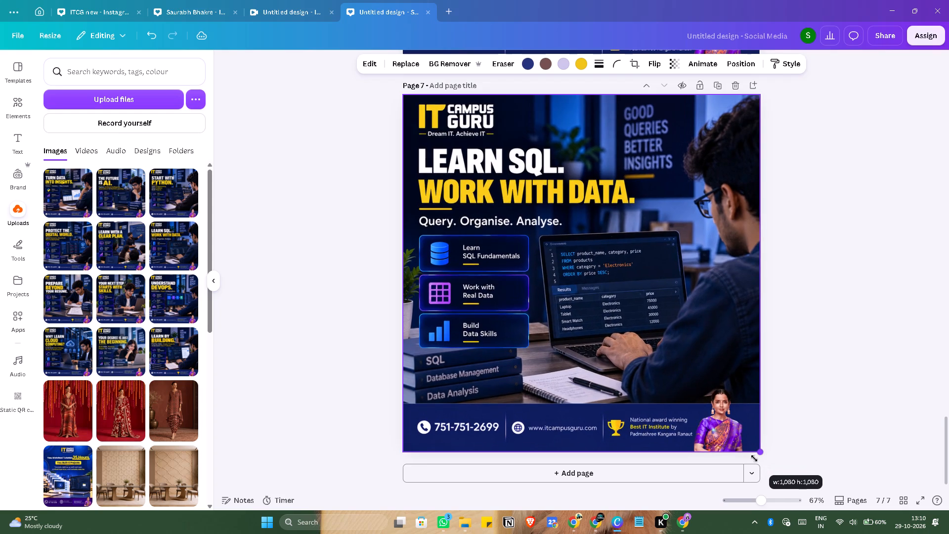
left_click_drag(754, 458, 753, 458)
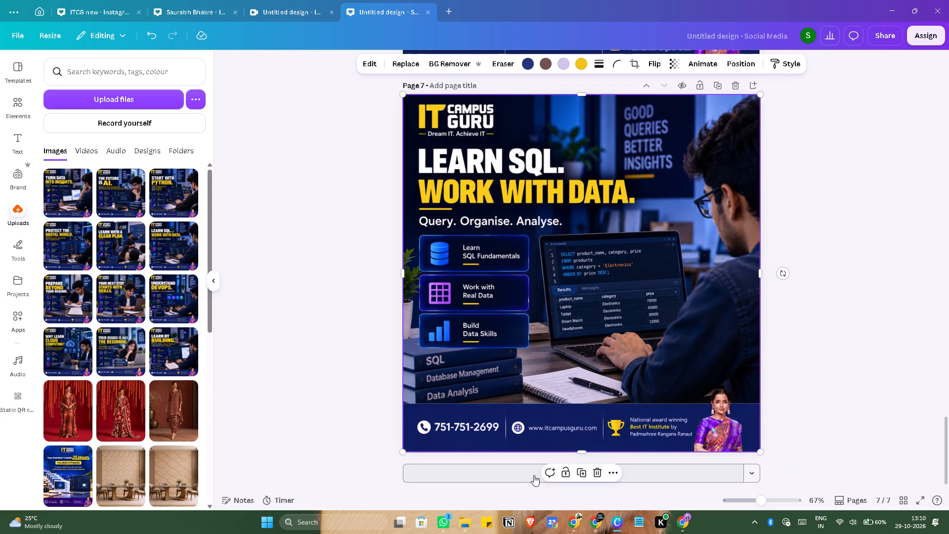
Add an eighth page and place the "Learn with a Clear Plan" graphic on it, scaled to fill the page.
left_click(534, 475)
left_click(119, 253)
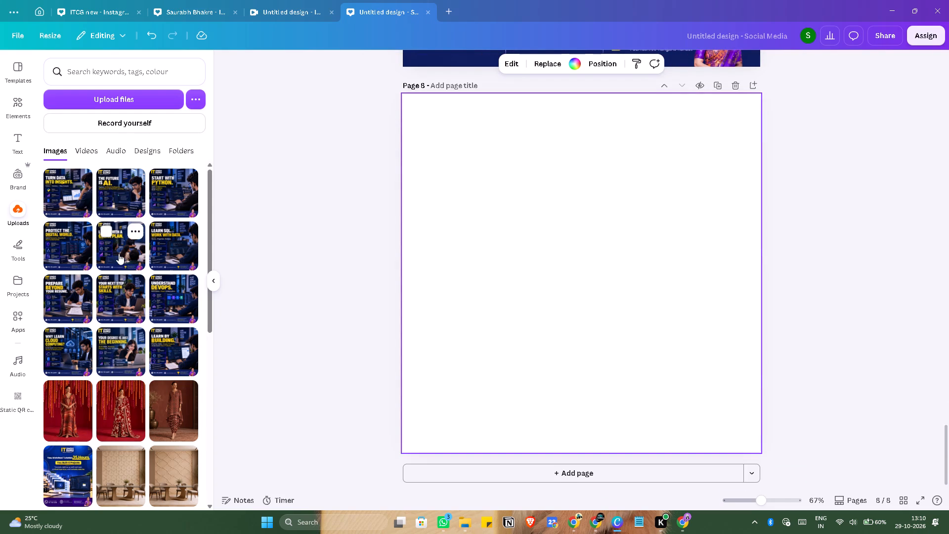
left_click_drag(555, 279, 499, 223)
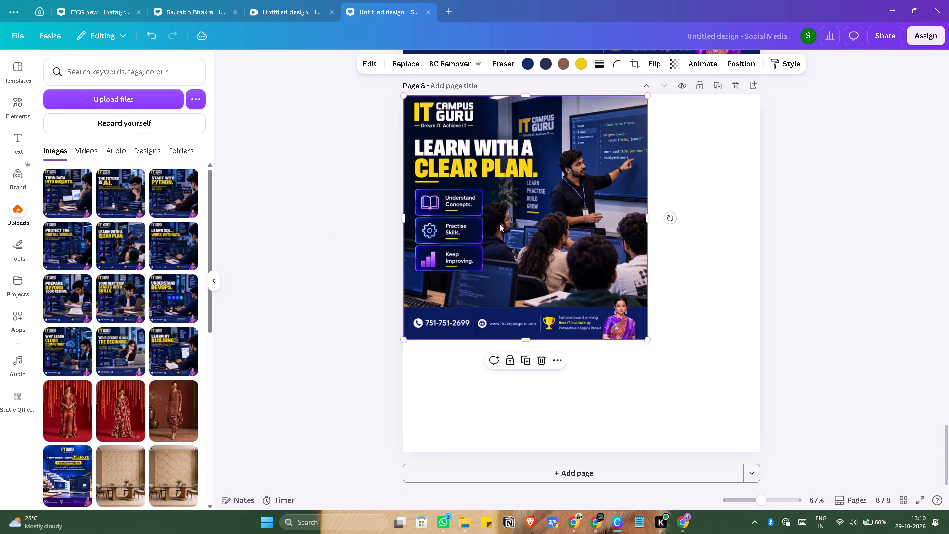
left_click_drag(647, 336, 757, 442)
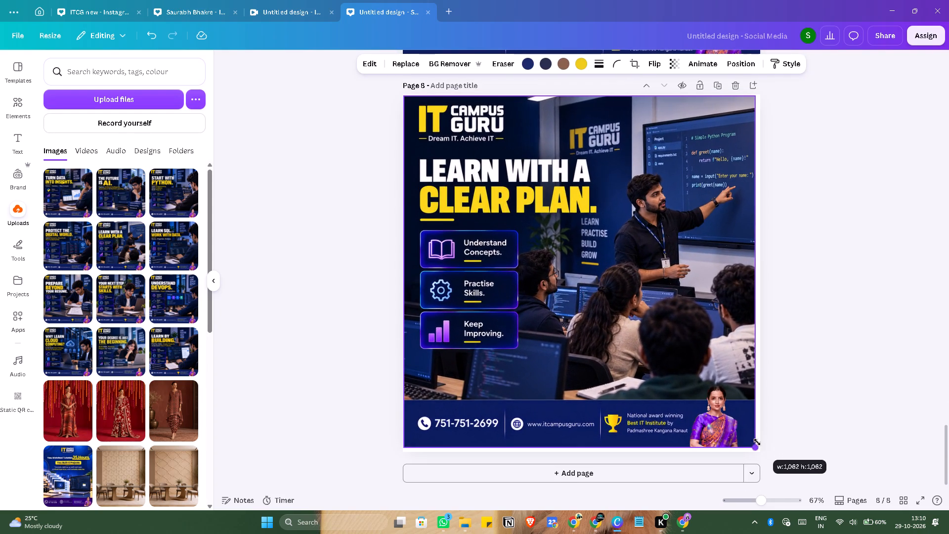
left_click_drag(757, 442, 760, 445)
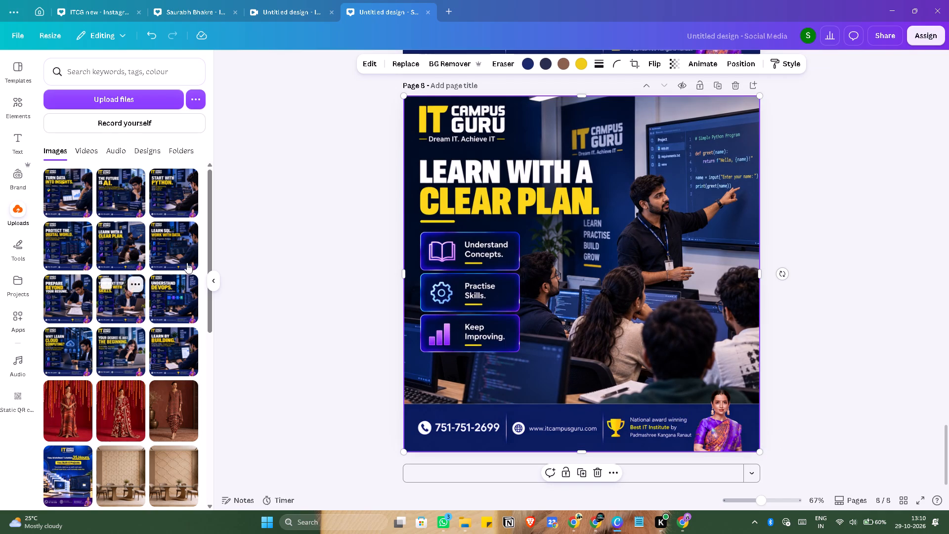
Add a ninth page and place the "Protect the Digital World" graphic on it, scaled to fill the page.
left_click(478, 476)
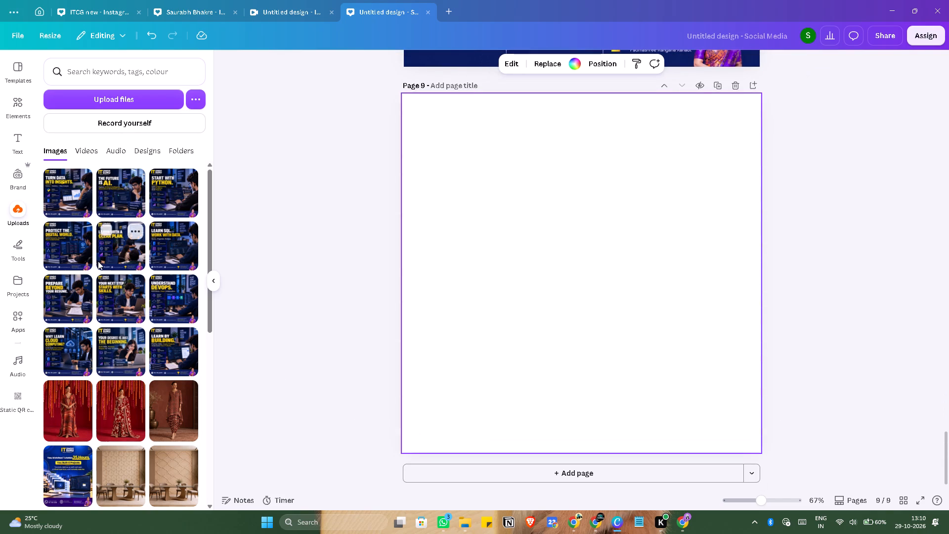
left_click(73, 253)
left_click_drag(633, 290, 575, 212)
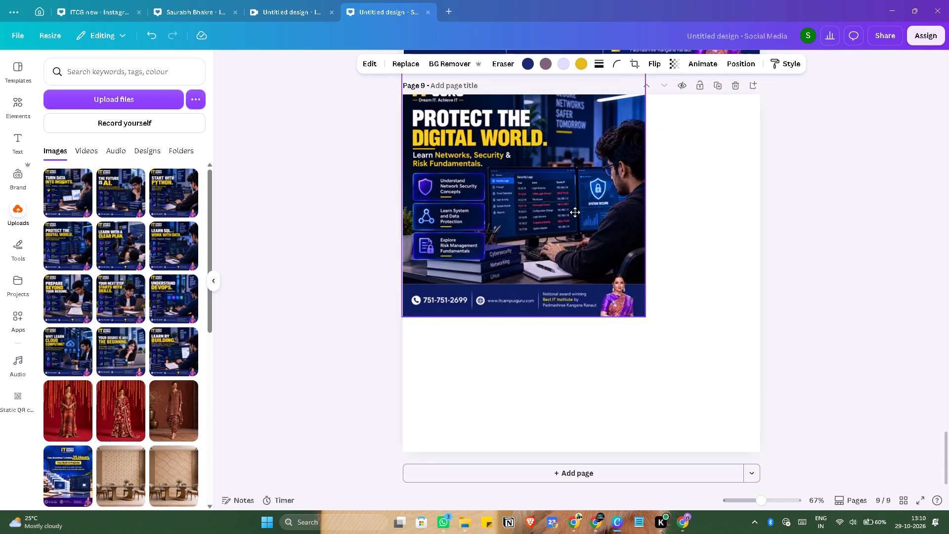
left_click_drag(575, 212, 582, 226)
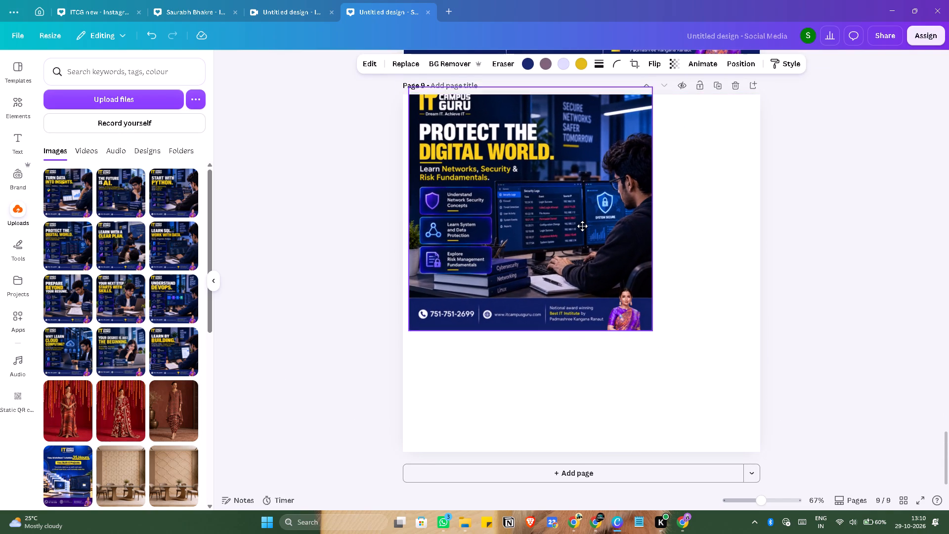
left_click_drag(582, 226, 578, 233)
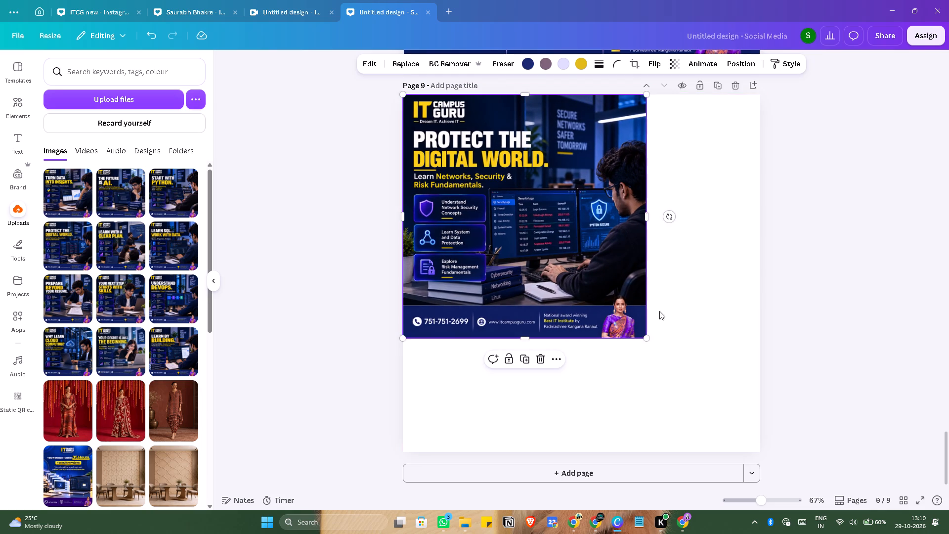
left_click_drag(649, 337, 754, 443)
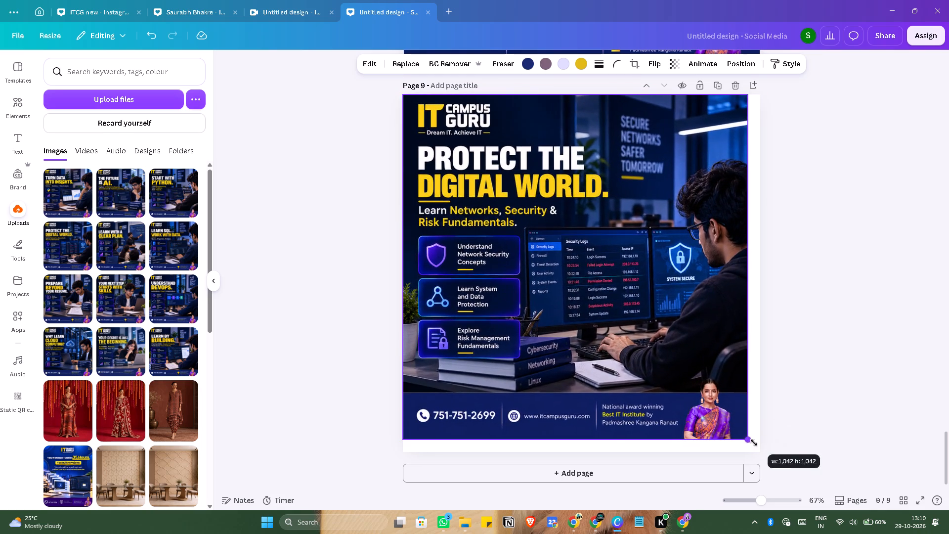
left_click_drag(754, 443, 756, 460)
left_click(756, 460)
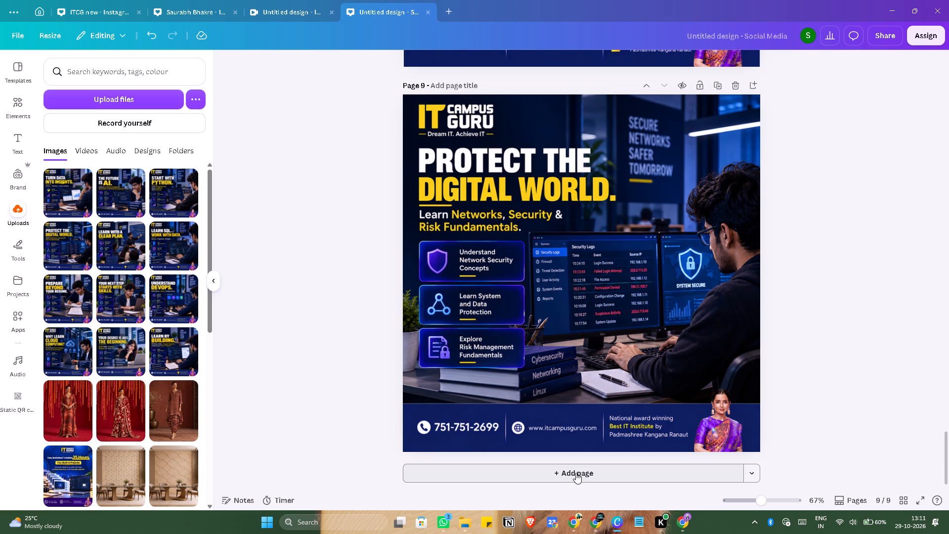
Add a tenth page and place the "Start with Python" graphic on it, scaled to fill the page.
left_click(576, 473)
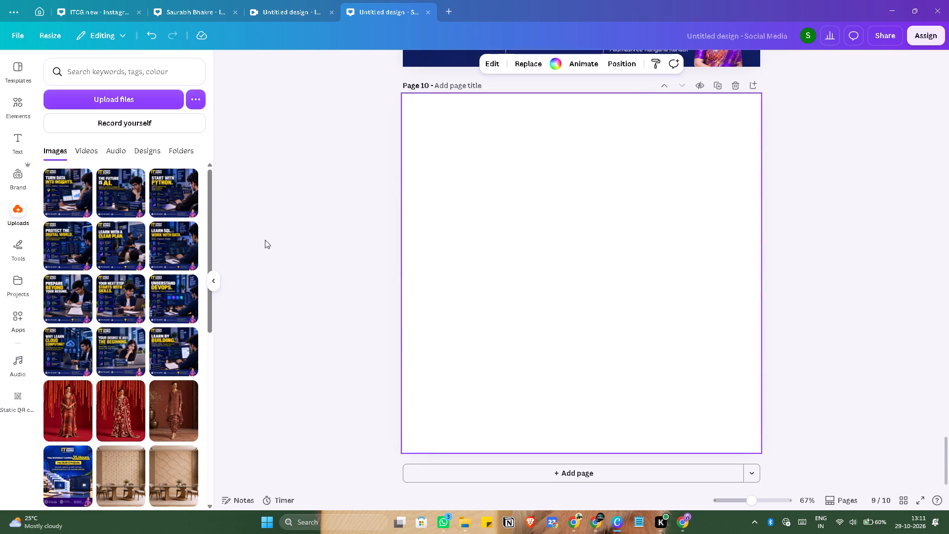
left_click(179, 203)
left_click_drag(597, 305, 539, 251)
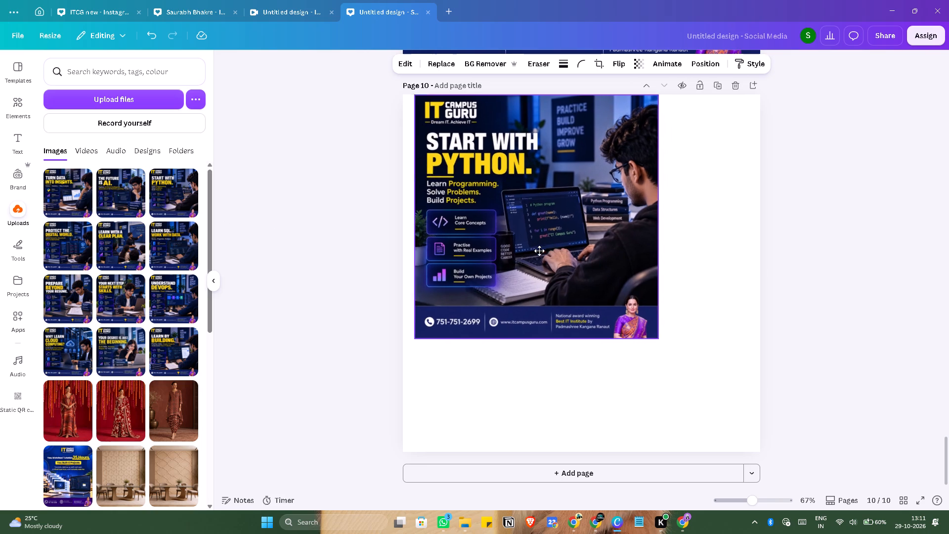
left_click_drag(539, 251, 540, 250)
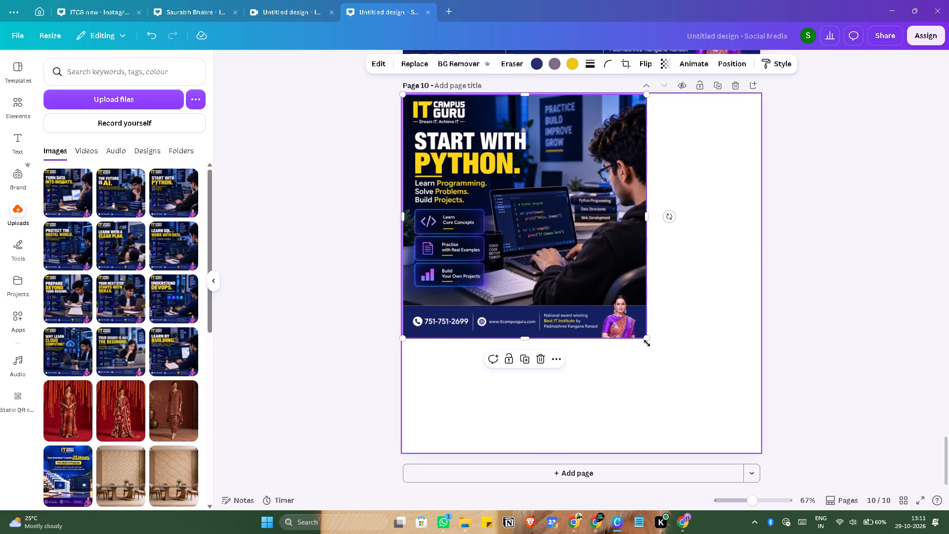
left_click_drag(648, 340, 751, 466)
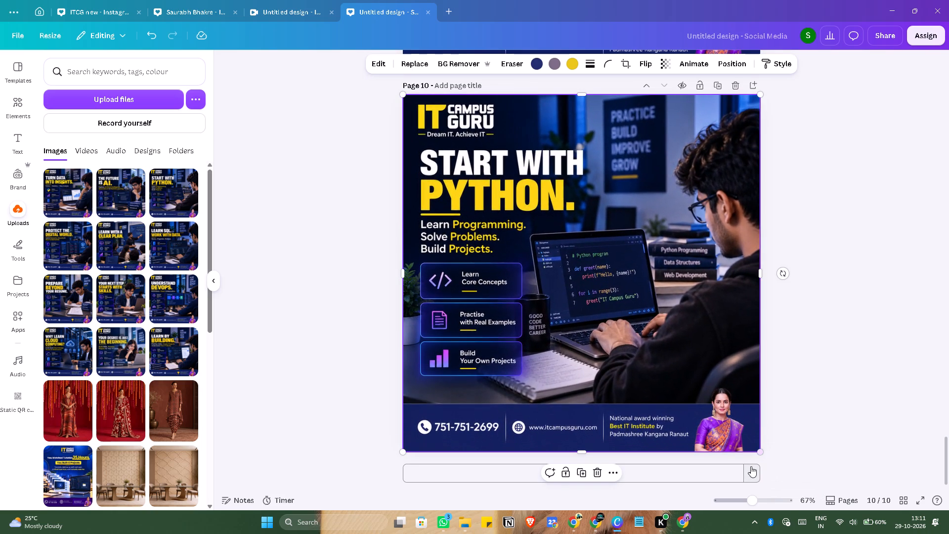
Add an eleventh page and place the "The Future Is AI" graphic on it, scaled to fill the page.
left_click(673, 477)
left_click(132, 193)
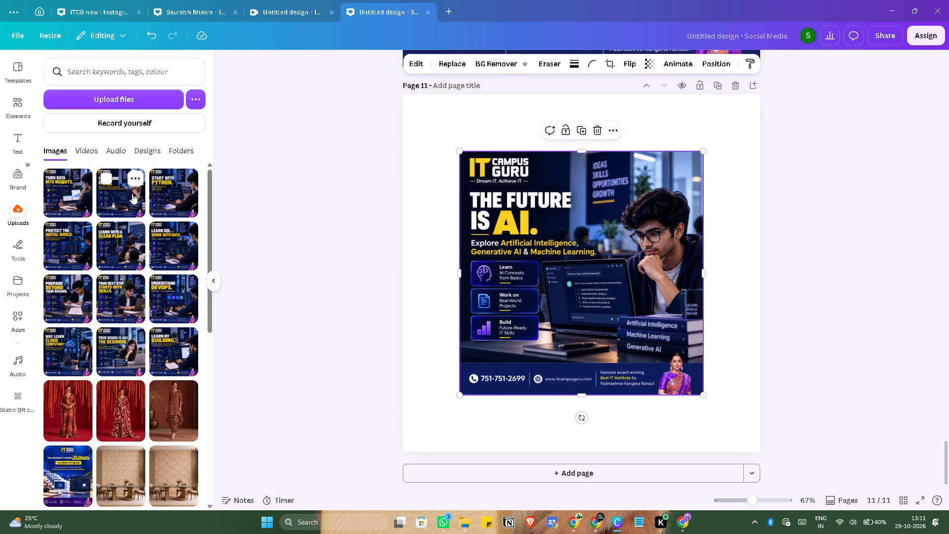
left_click_drag(616, 298, 558, 240)
left_click(651, 340)
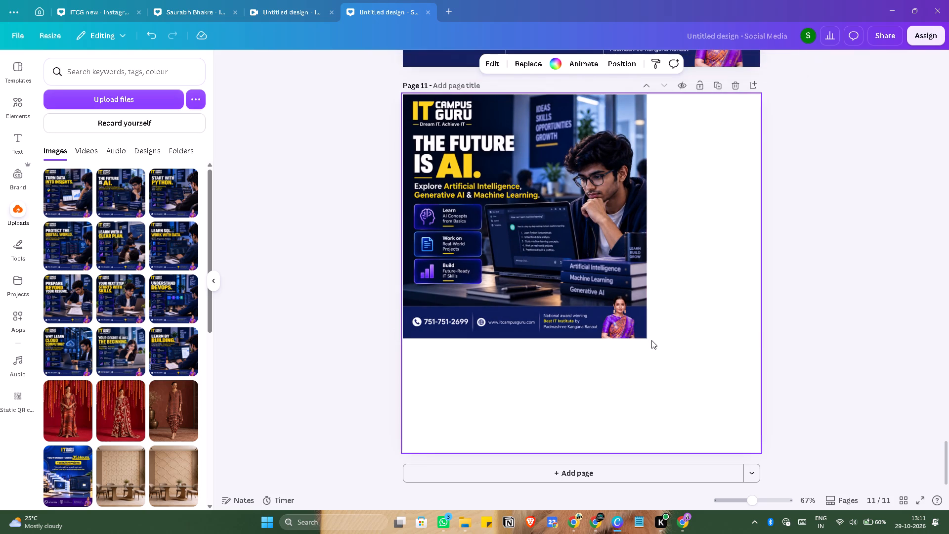
left_click(645, 336)
left_click_drag(645, 336, 750, 441)
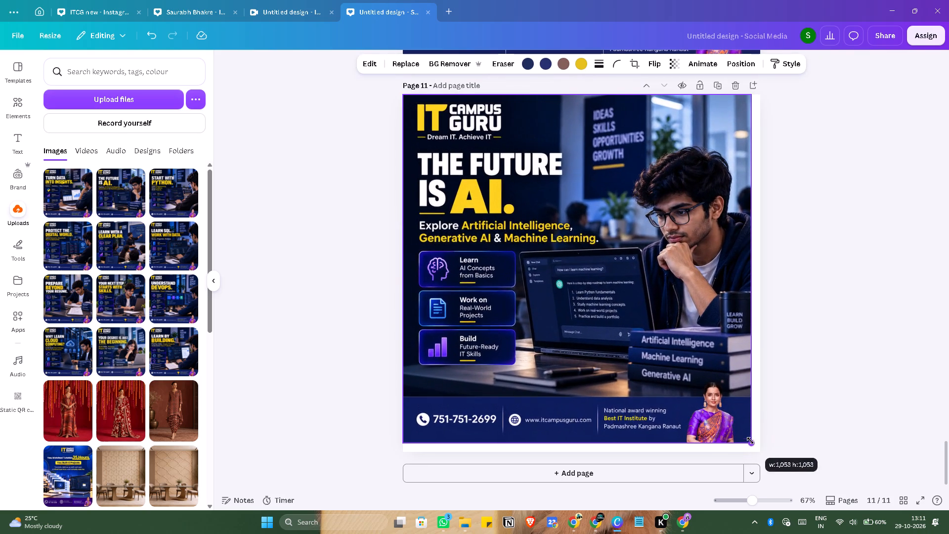
left_click_drag(750, 441, 759, 448)
left_click(856, 382)
Add a twelfth page and place the "Turn Data into Insights" graphic on it, scaled to fill the page.
left_click(637, 472)
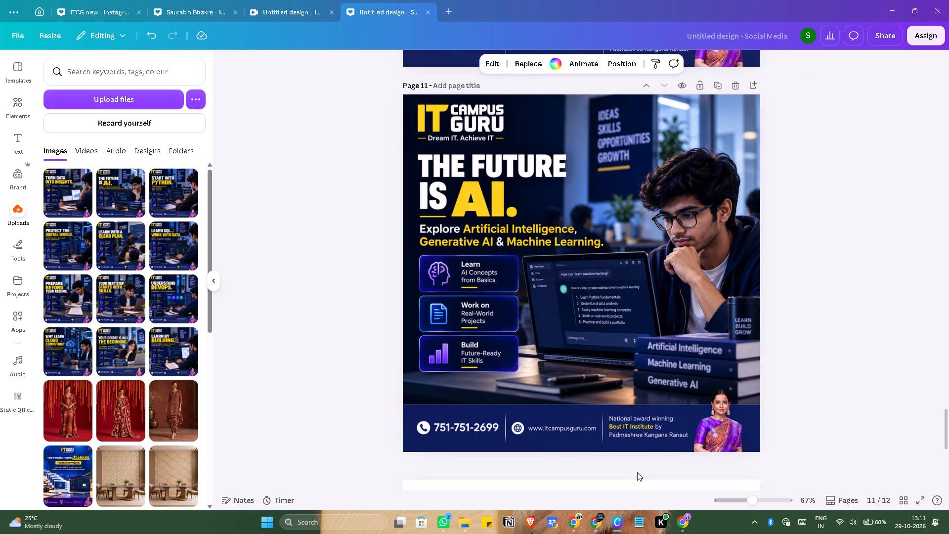
left_click(75, 202)
left_click_drag(623, 279, 567, 226)
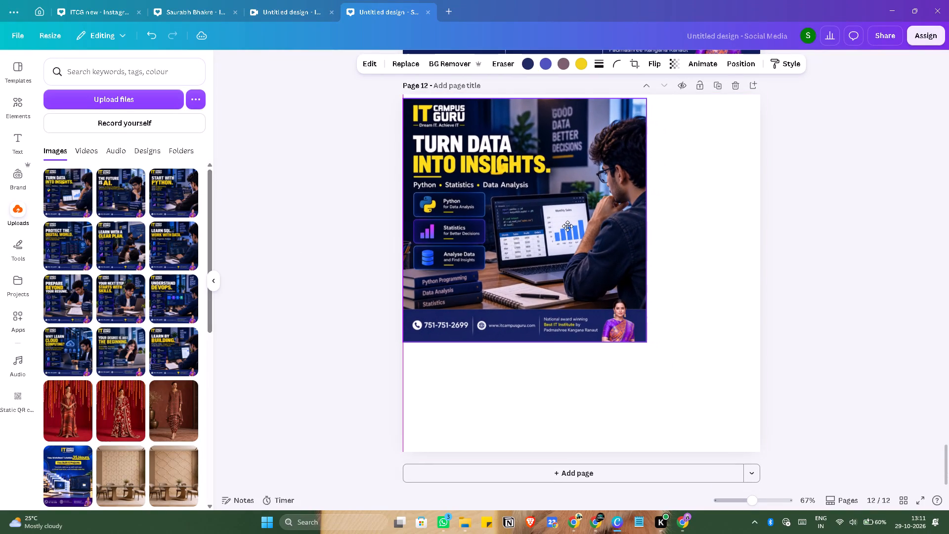
Enlarge the "Turn Data into Insights" graphic on page 12 and align it to fill the whole page.
left_click_drag(567, 226, 568, 227)
left_click_drag(650, 343, 665, 359)
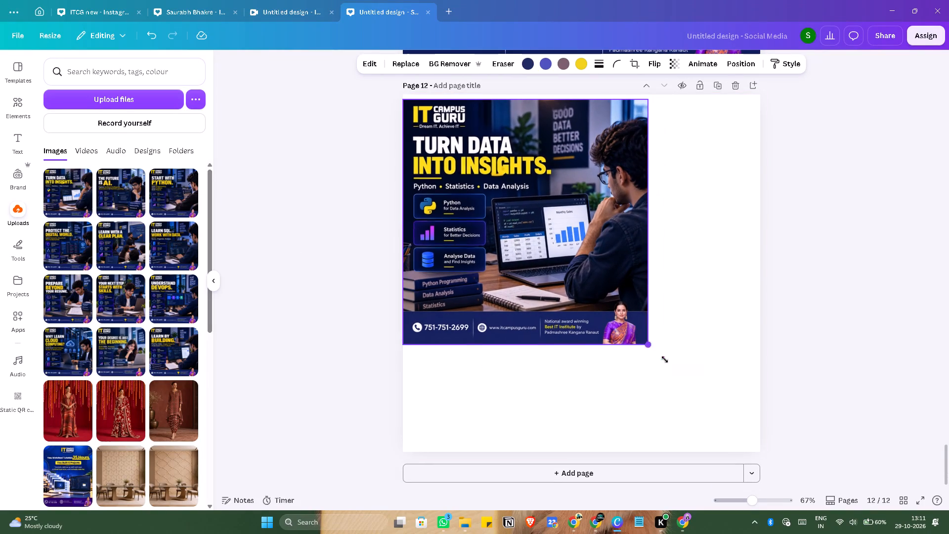
left_click_drag(665, 359, 760, 457)
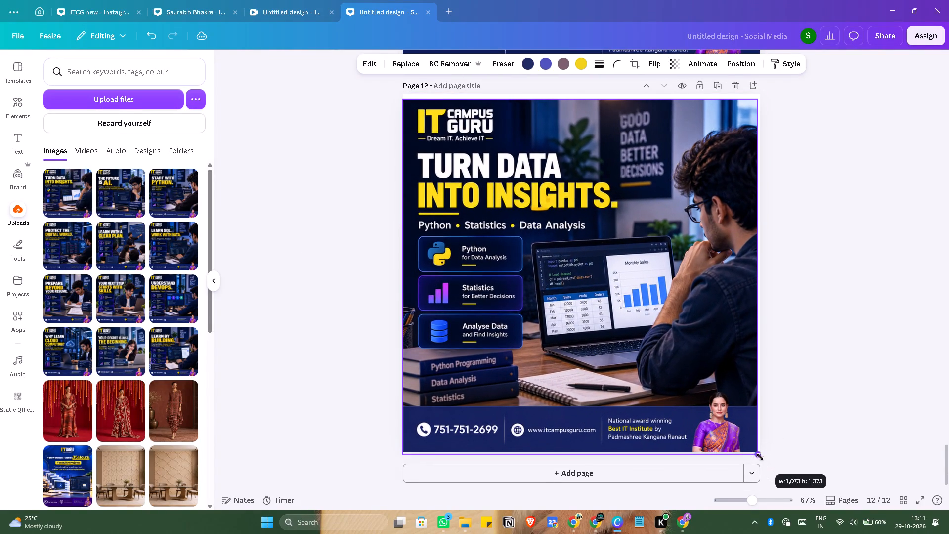
left_click_drag(760, 457, 762, 458)
left_click_drag(699, 369, 698, 359)
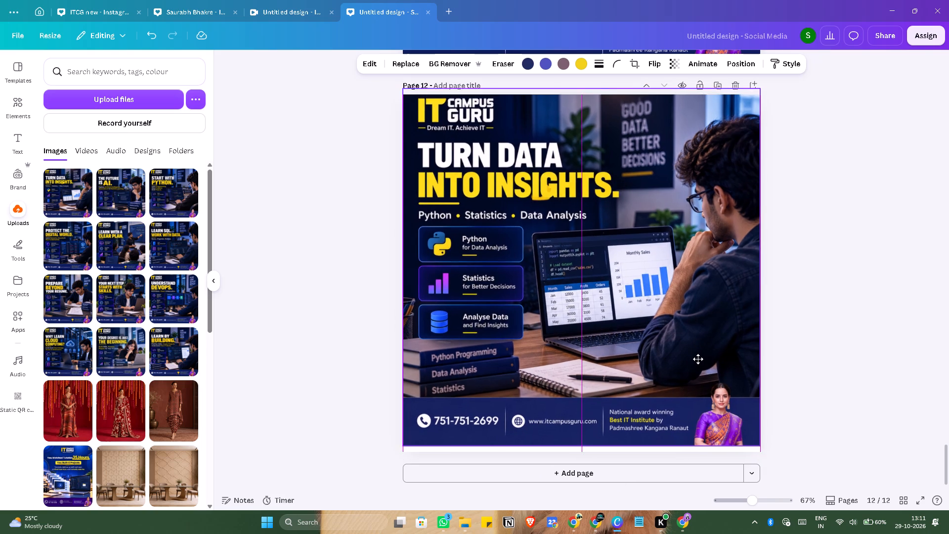
left_click_drag(698, 359, 701, 363)
left_click(818, 345)
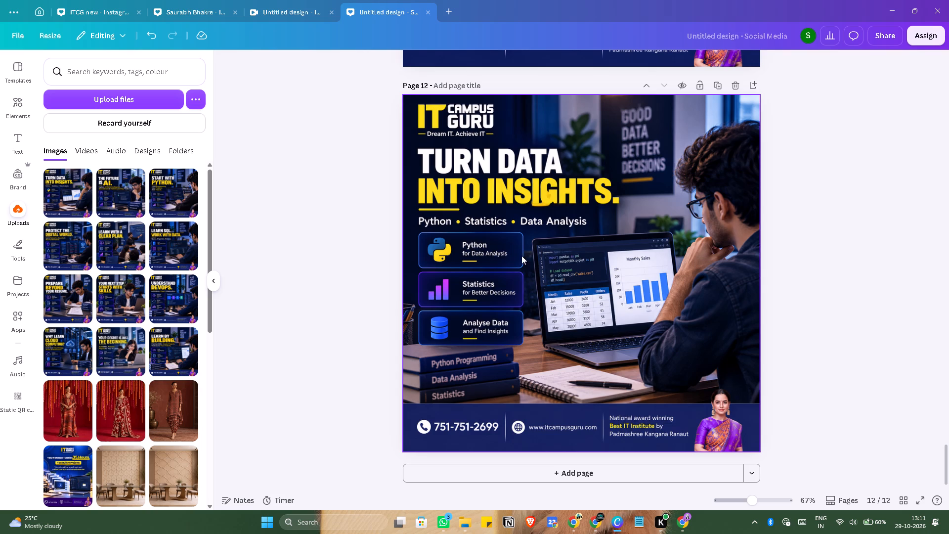
Copy the grouped contact footer with phone, website and award text from page 2 of the "ITCG new" design.
left_click(83, 3)
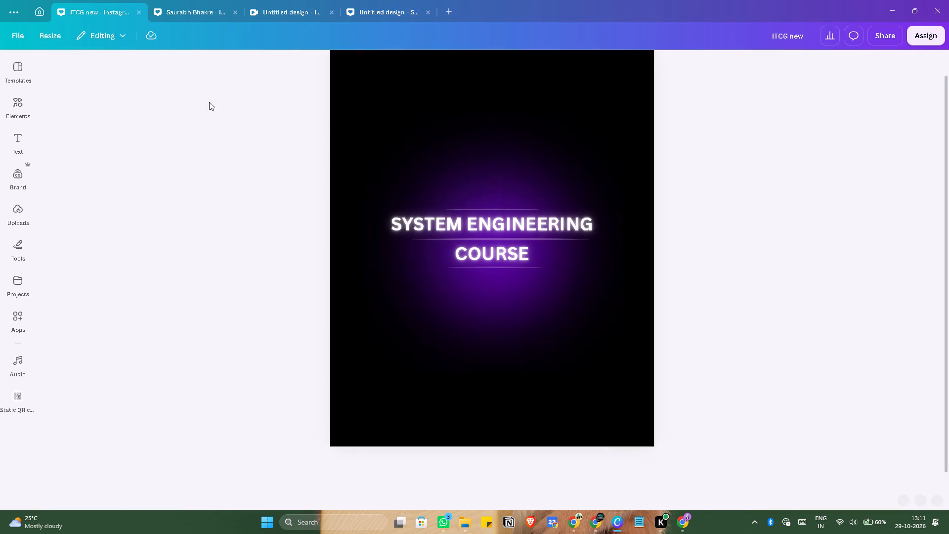
scroll(678, 269, "down", 4)
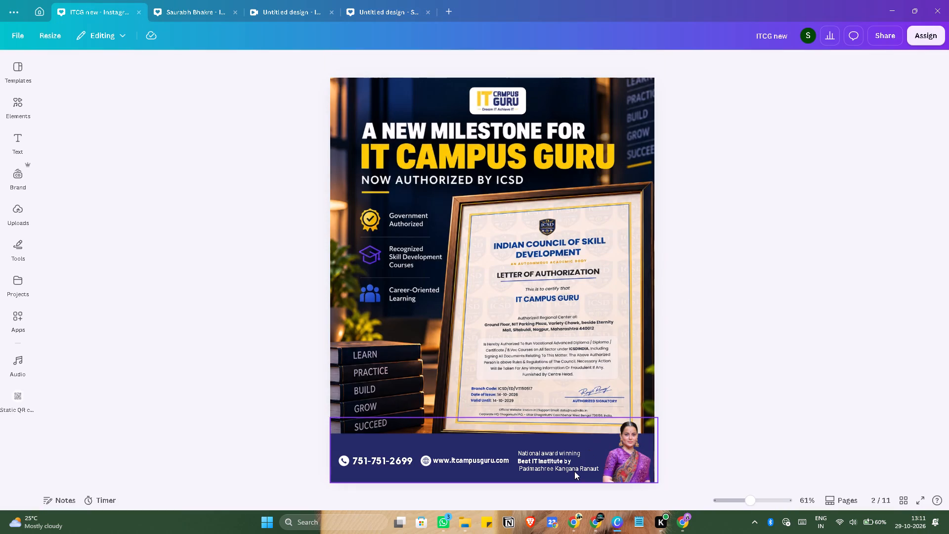
left_click(574, 471)
right_click(574, 471)
left_click(634, 209)
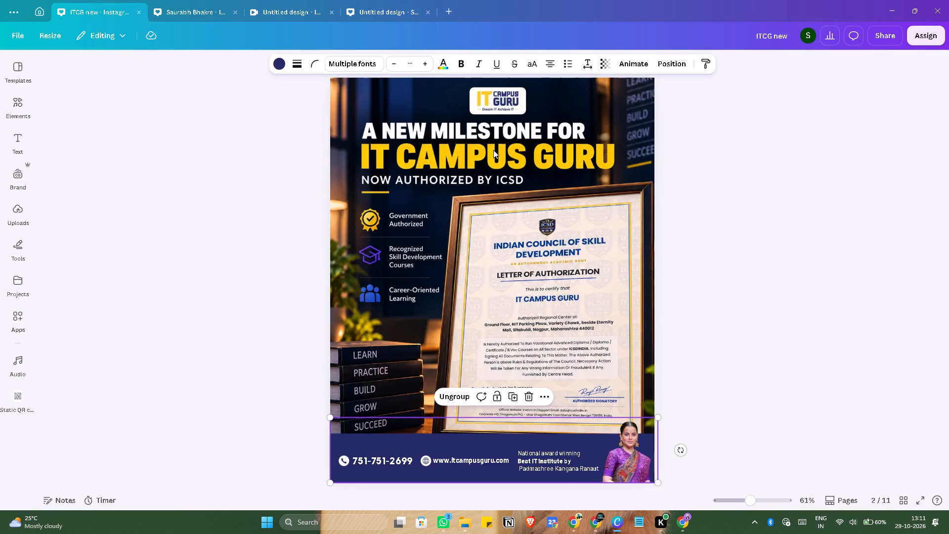
Close the other untitled design and return to the untitled Social Media design at page 12.
left_click(311, 10)
left_click(384, 8)
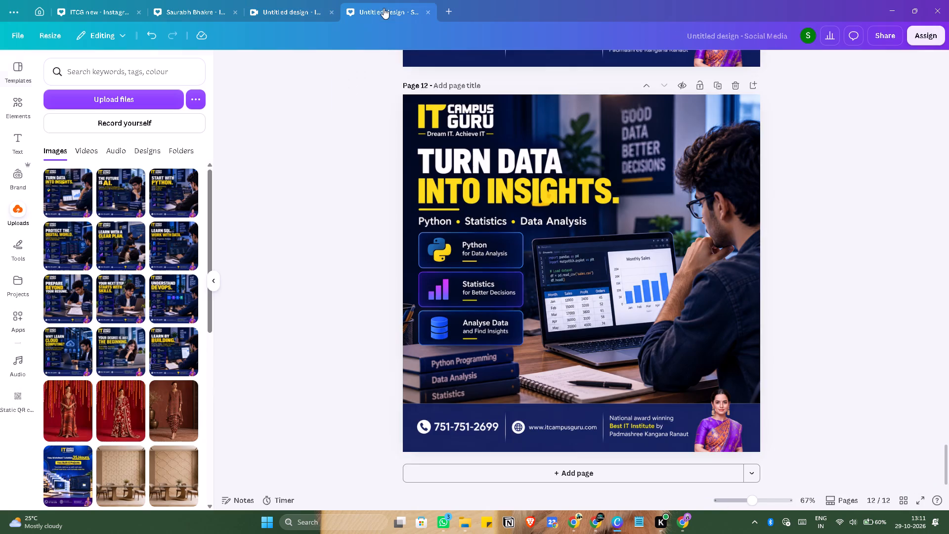
left_click(274, 0)
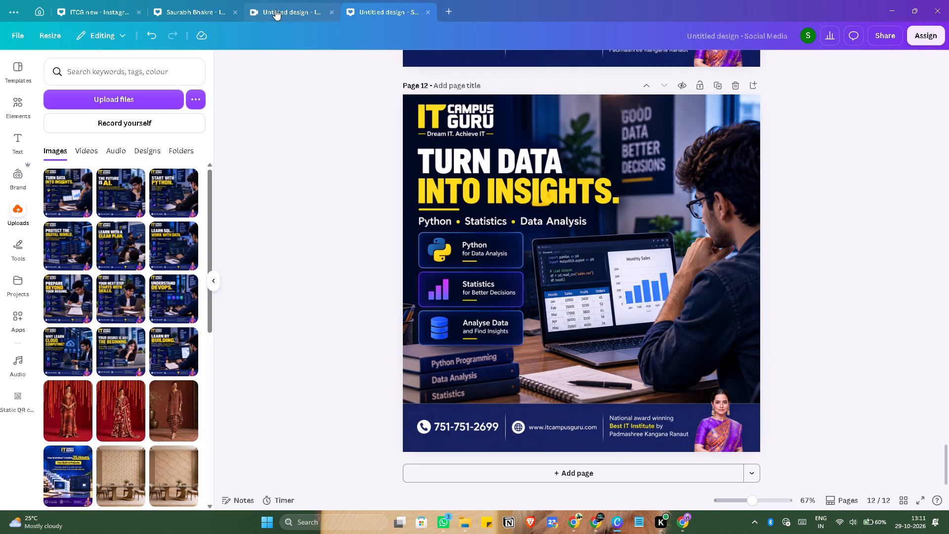
left_click(275, 10)
left_click(331, 10)
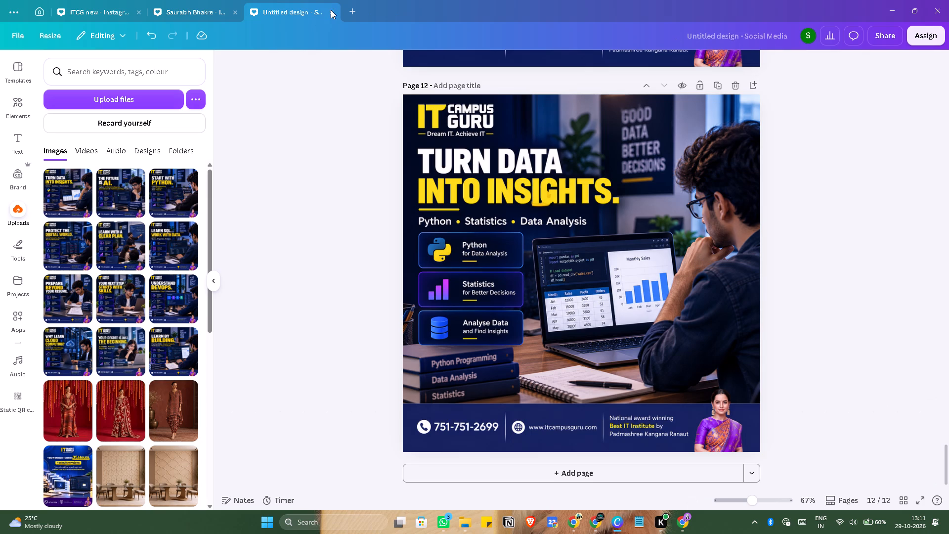
left_click(300, 11)
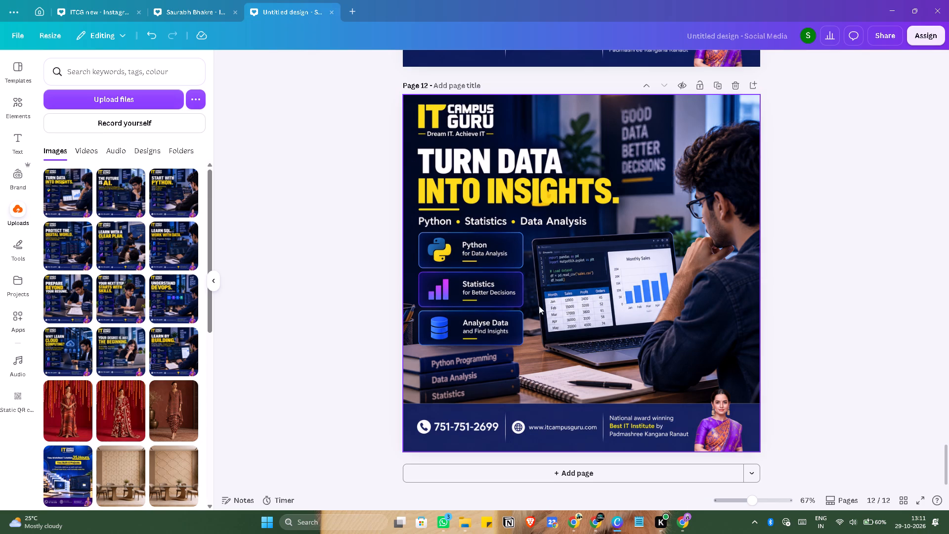
Paste the copied contact footer group onto page 12, align it along the page's bottom edge, and enlarge it slightly past the right edge.
left_click(583, 428)
key("ctrl+v")
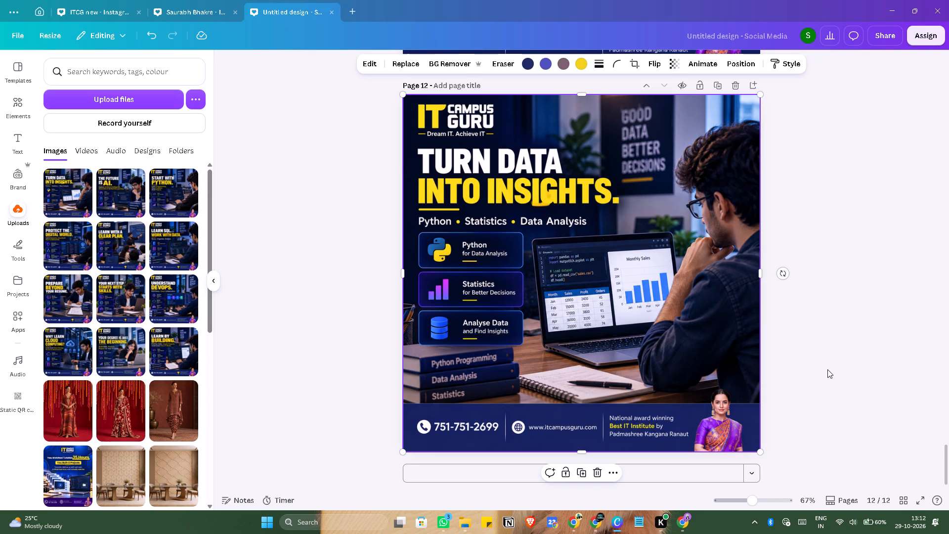
left_click_drag(702, 142, 709, 204)
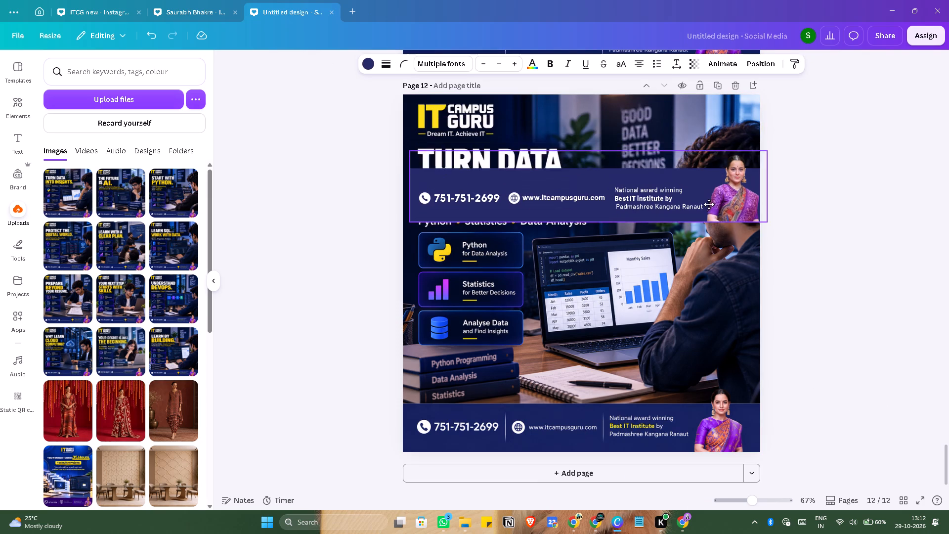
left_click_drag(709, 204, 710, 431)
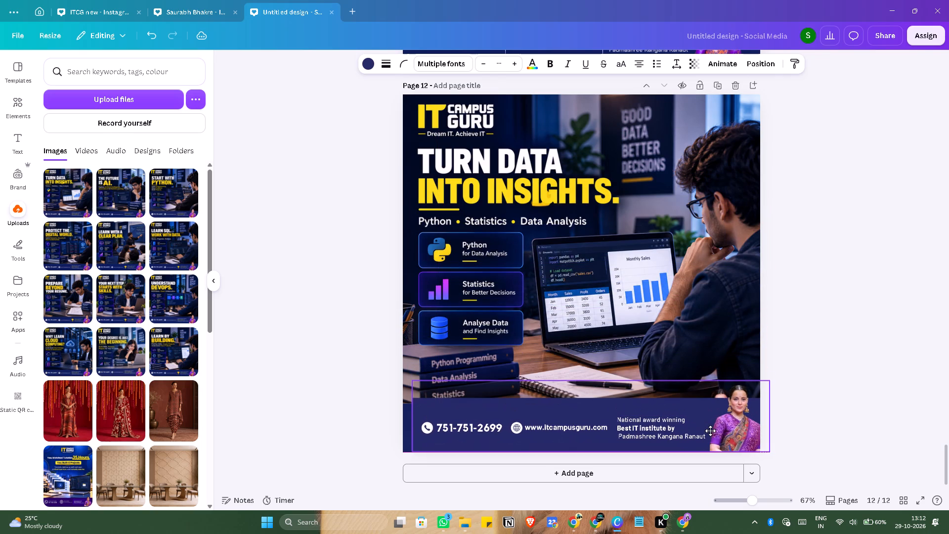
left_click_drag(710, 431, 704, 426)
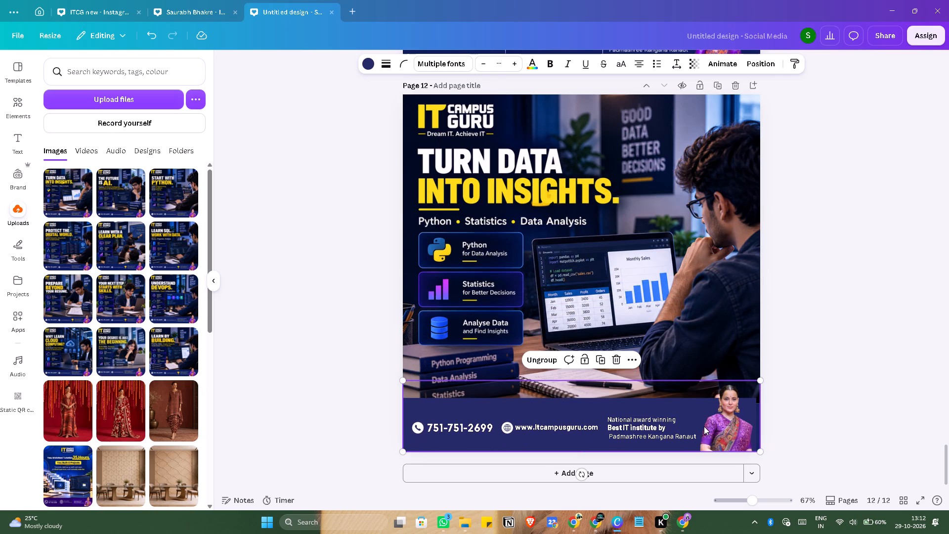
left_click_drag(758, 378, 764, 381)
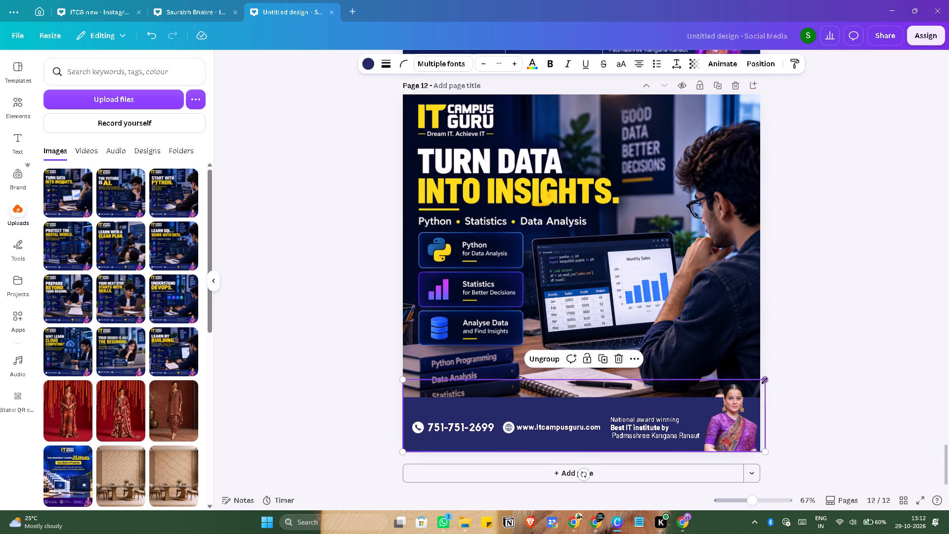
left_click(808, 377)
Copy the contact footer group from page 12 and paste it onto pages 11 and 10.
left_click(723, 413)
right_click(723, 413)
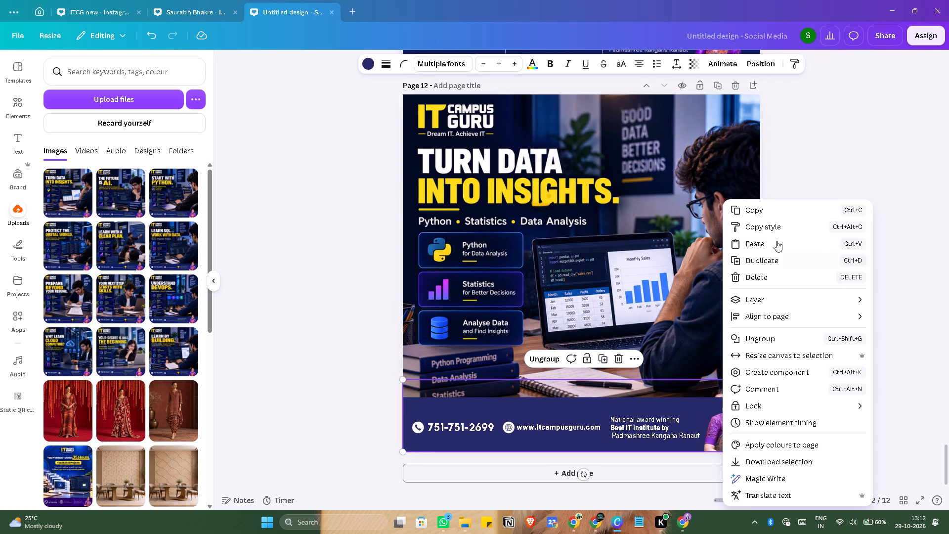
left_click(774, 211)
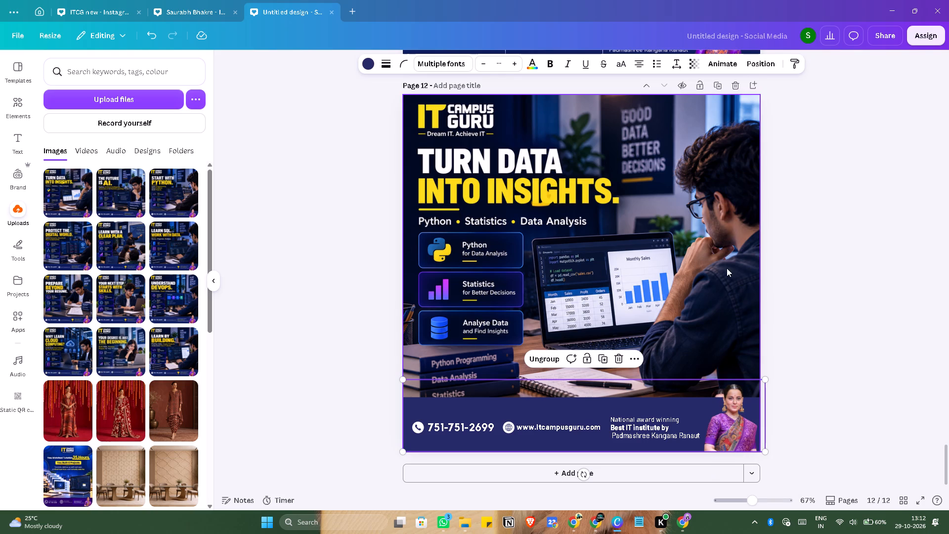
scroll(783, 279, "down", 2)
scroll(782, 280, "up", 8)
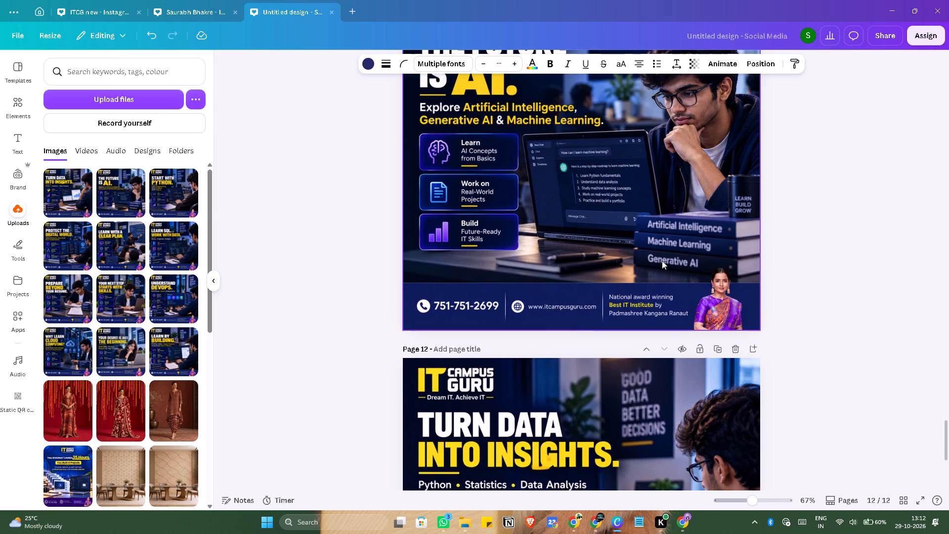
left_click(662, 261)
key("ctrl+v")
scroll(807, 306, "up", 8)
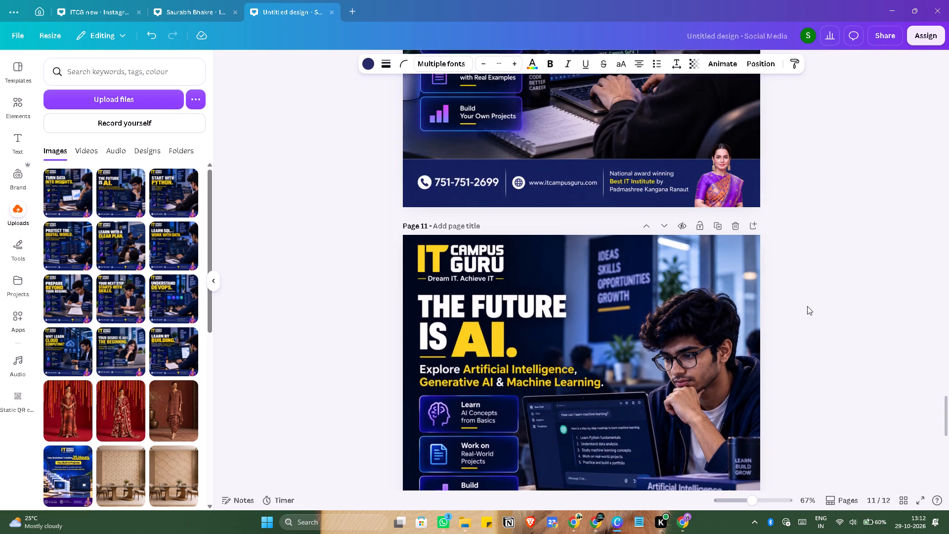
scroll(807, 306, "up", 4)
left_click(709, 305)
key("ctrl+v")
scroll(854, 310, "up", 2)
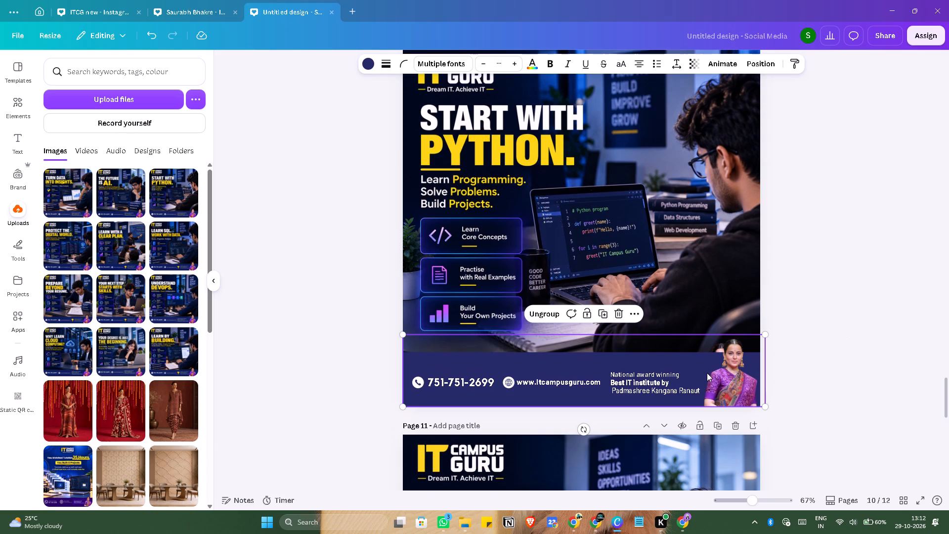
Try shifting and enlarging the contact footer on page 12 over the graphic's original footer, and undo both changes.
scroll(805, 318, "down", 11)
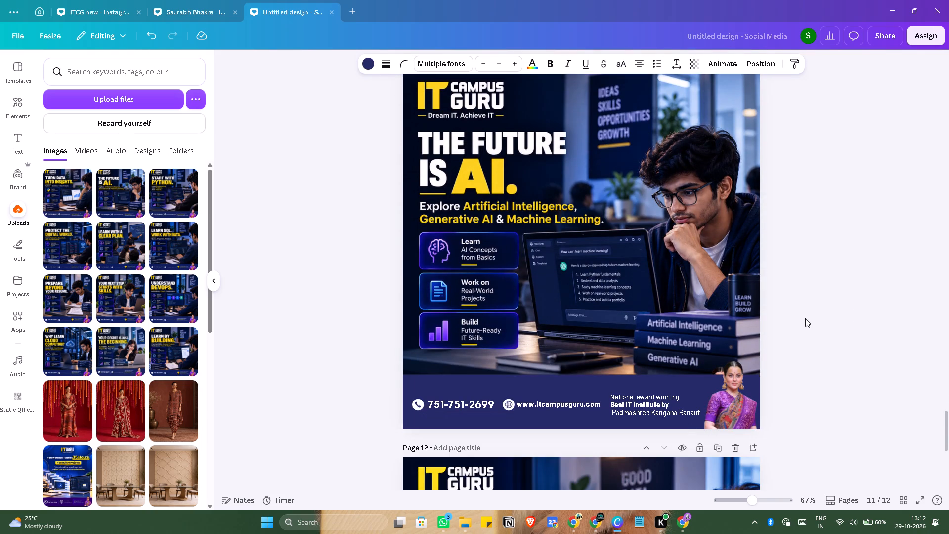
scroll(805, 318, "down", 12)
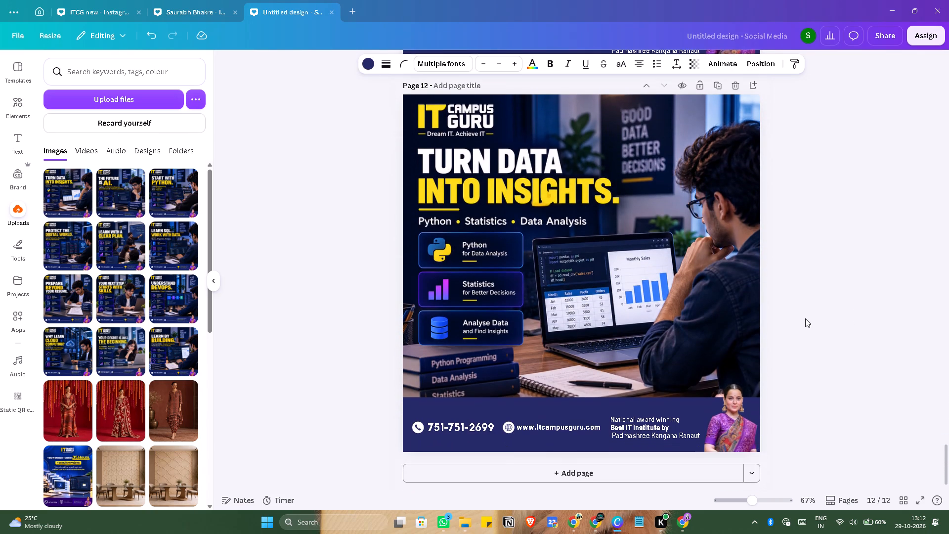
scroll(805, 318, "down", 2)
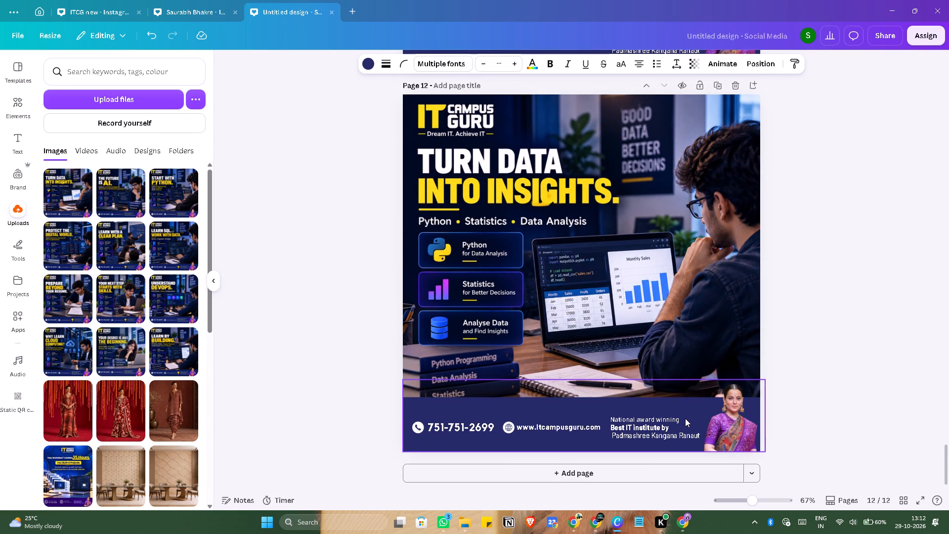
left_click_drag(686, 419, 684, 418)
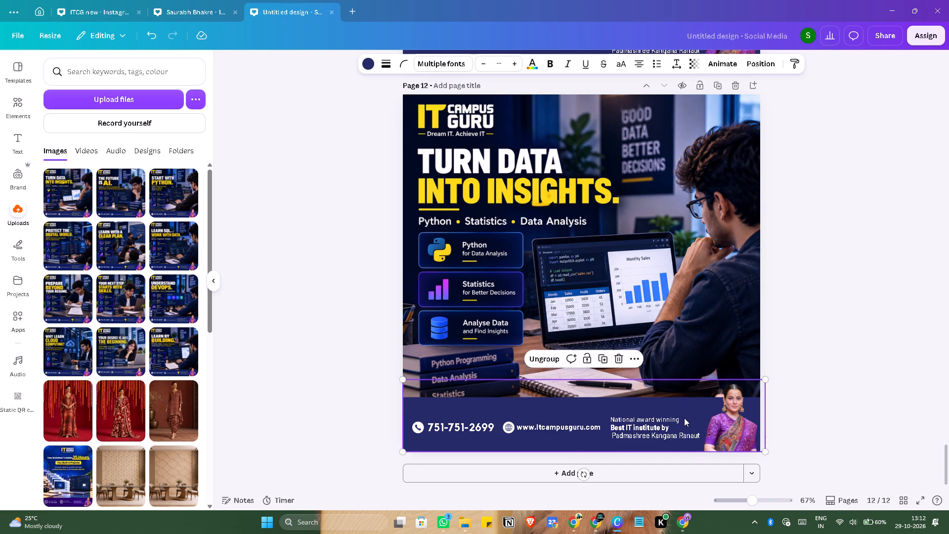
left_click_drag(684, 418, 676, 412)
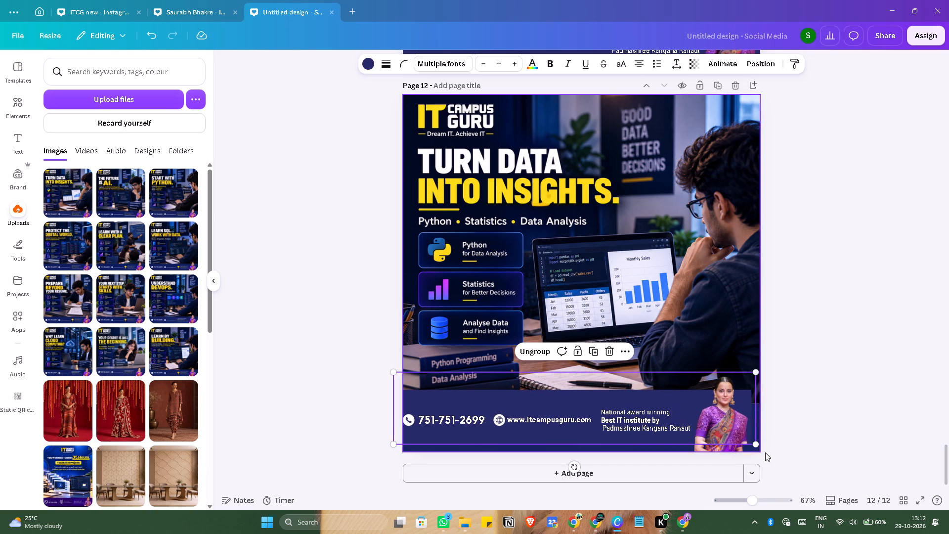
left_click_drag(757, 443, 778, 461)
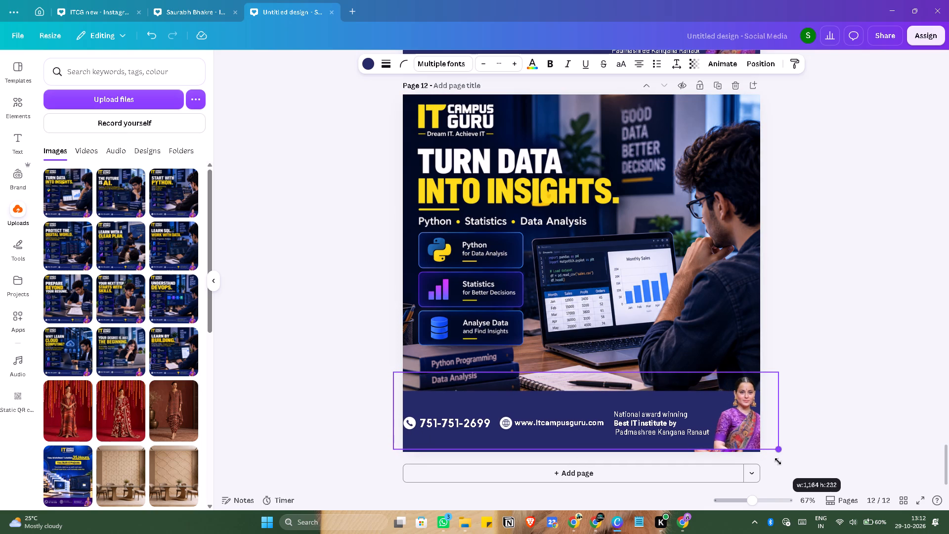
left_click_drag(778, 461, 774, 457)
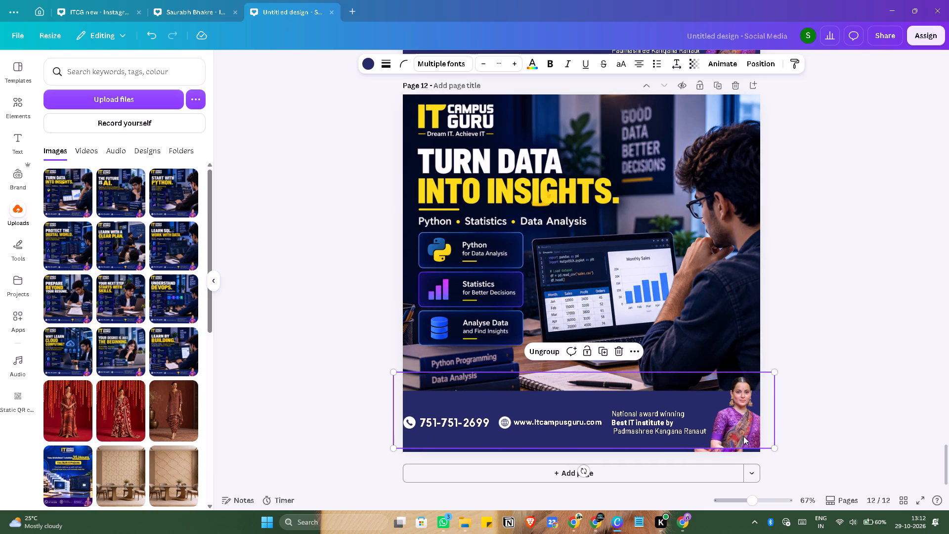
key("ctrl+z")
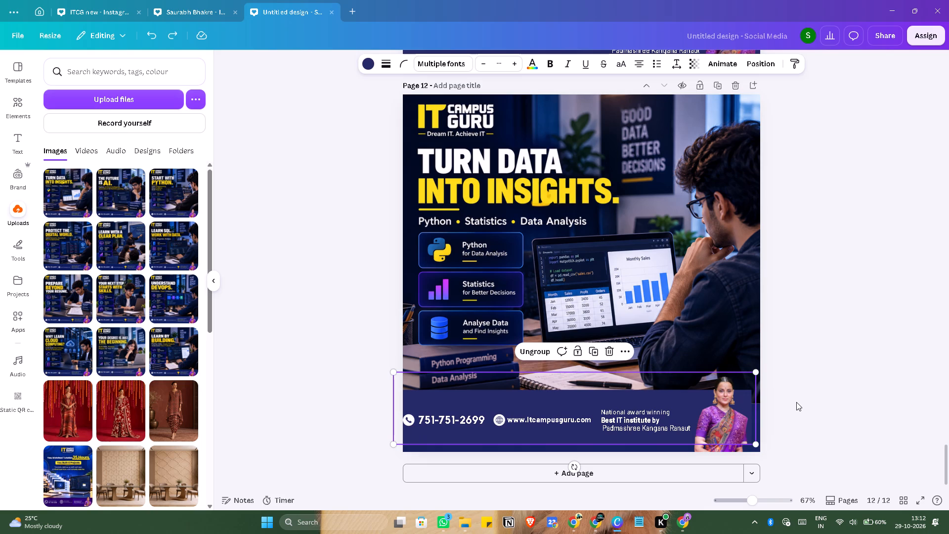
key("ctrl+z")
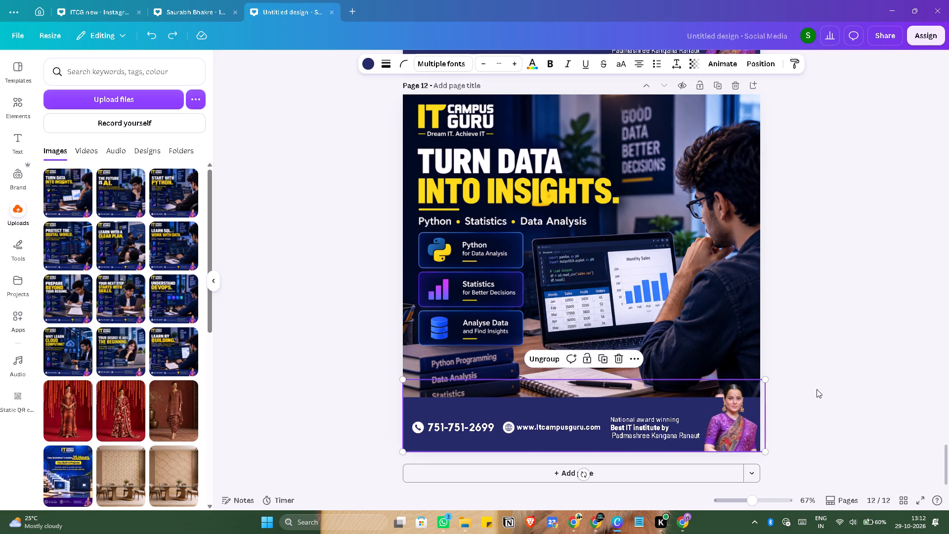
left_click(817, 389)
Use Magic Eraser to remove the head of the footer portrait from the "Turn Data into Insights" image on page 12.
left_click(609, 290)
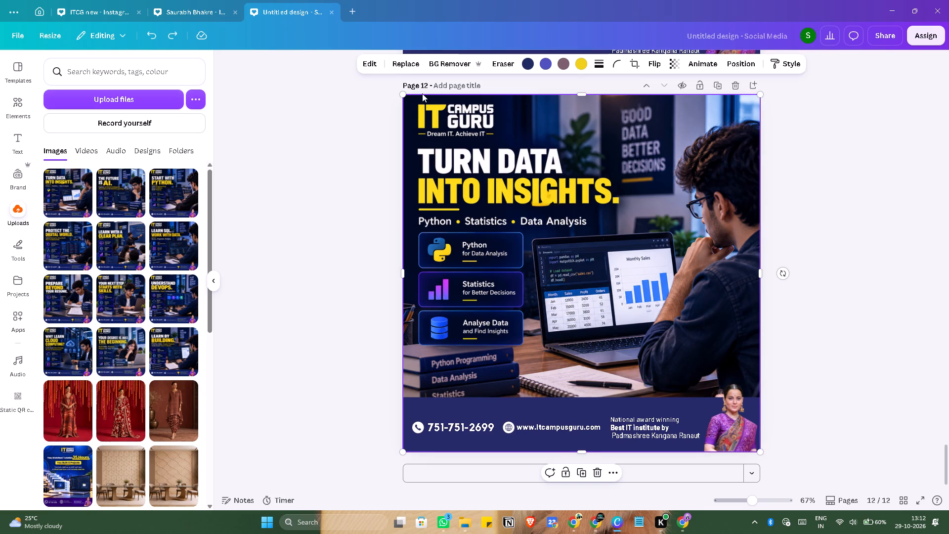
left_click(502, 68)
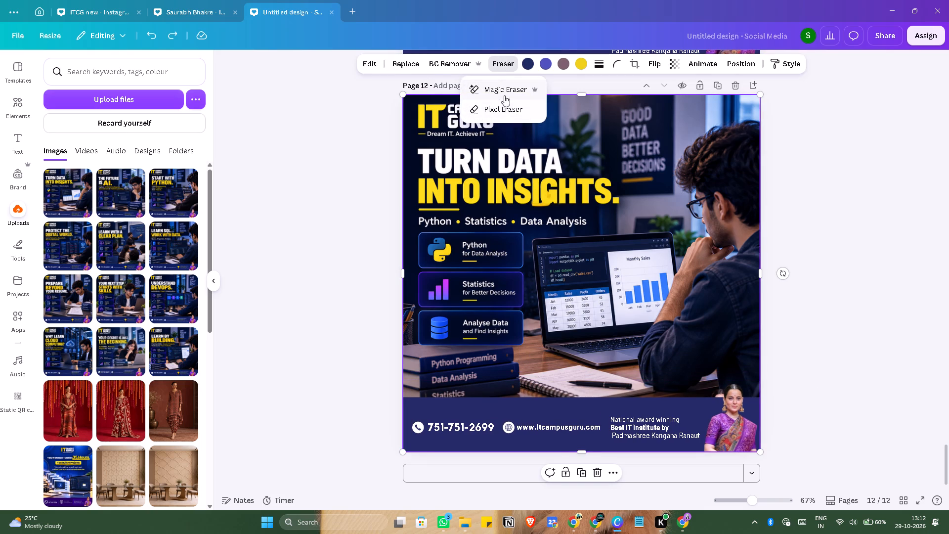
left_click(502, 89)
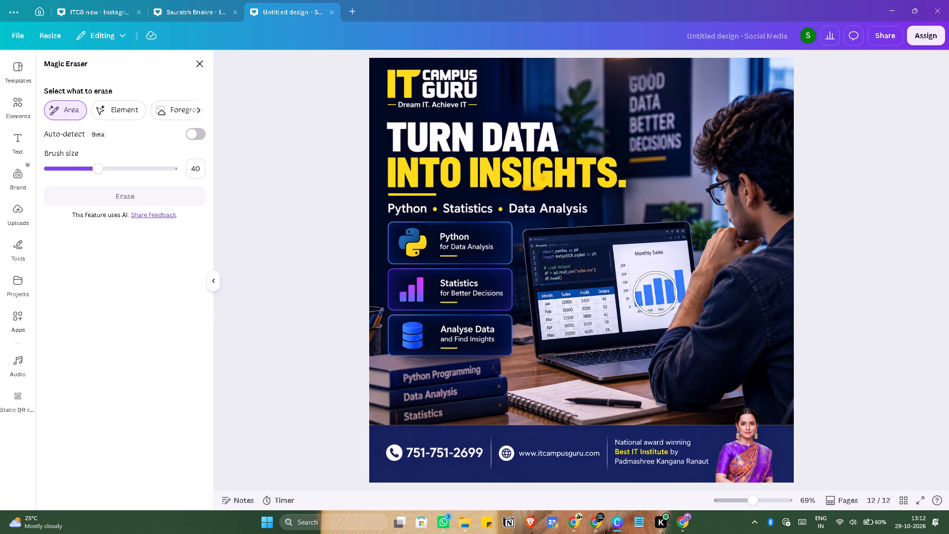
left_click(745, 424)
left_click(134, 195)
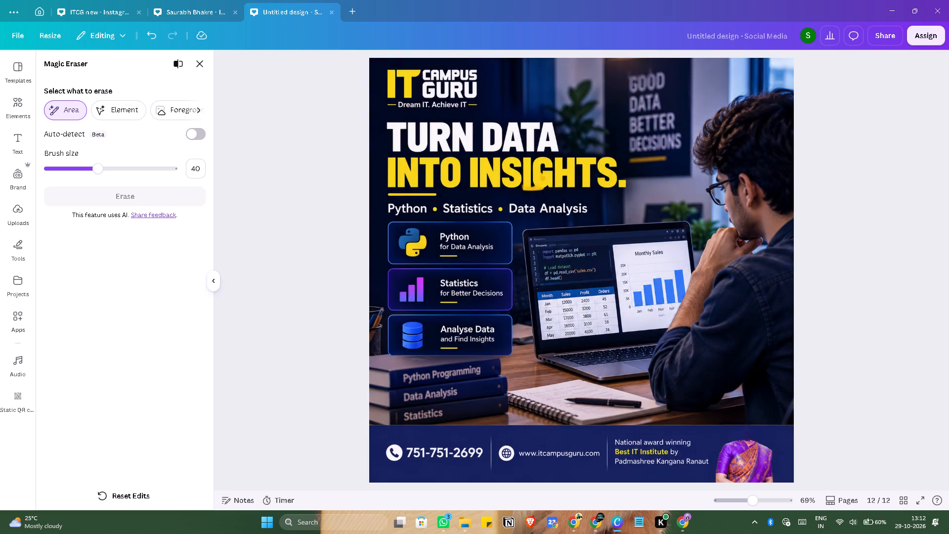
left_click(202, 61)
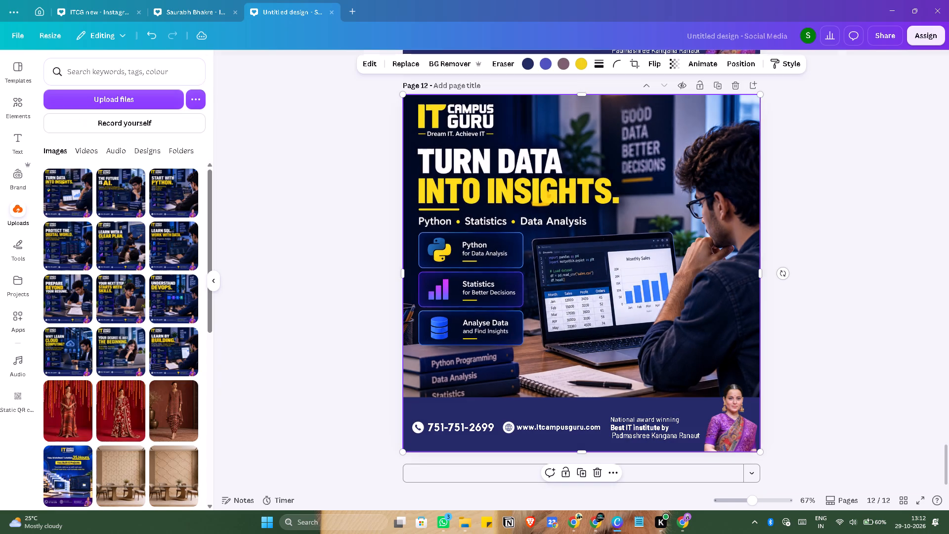
Use Magic Eraser to remove the head of the footer portrait from the "The Future Is AI" image on page 11.
scroll(832, 308, "up", 5)
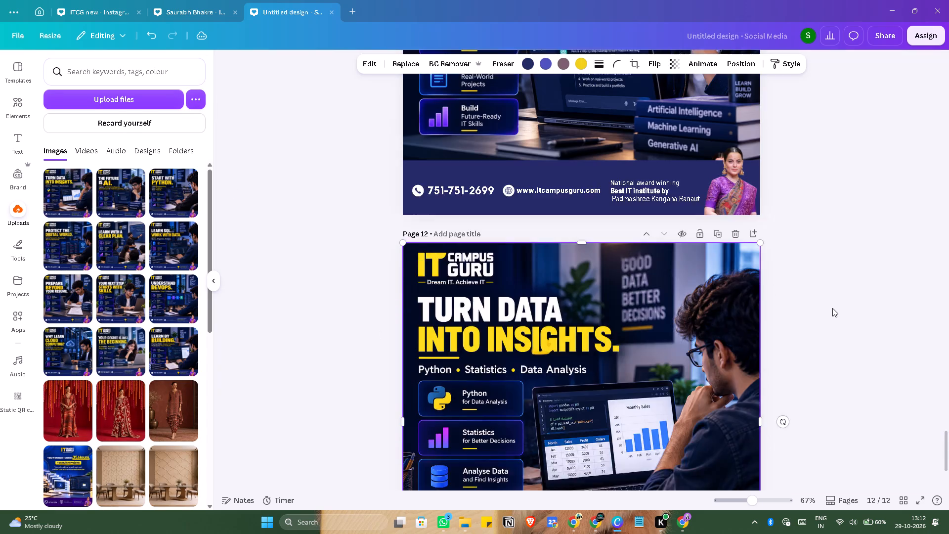
scroll(832, 308, "up", 4)
left_click(638, 288)
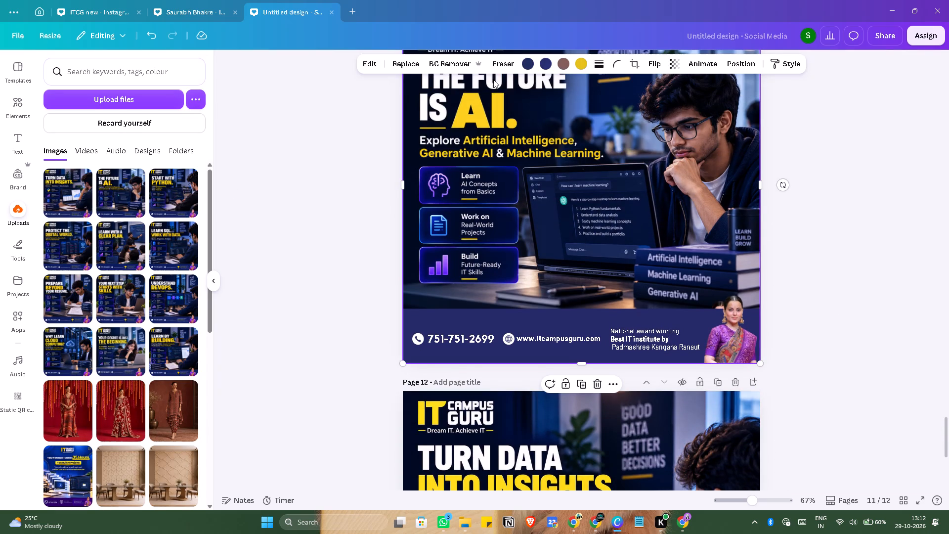
left_click(502, 61)
left_click(514, 85)
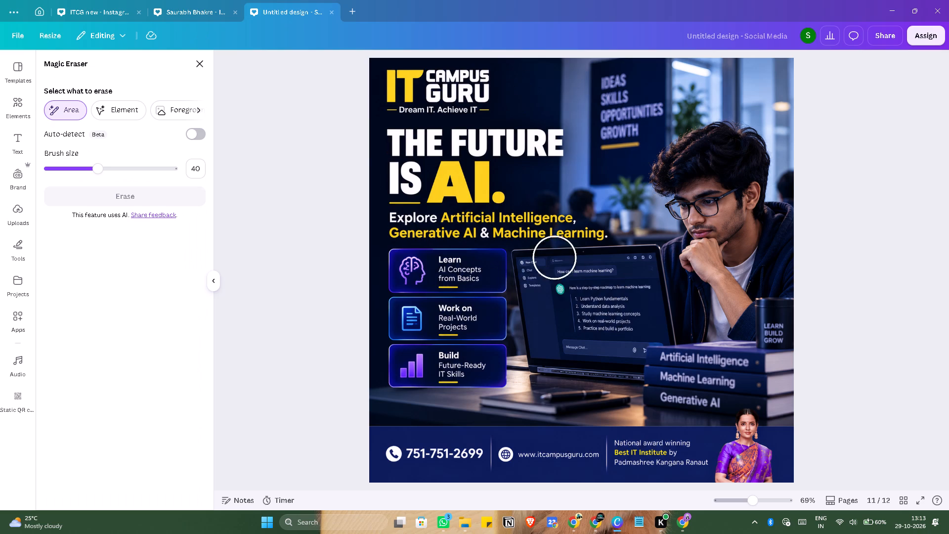
left_click(751, 425)
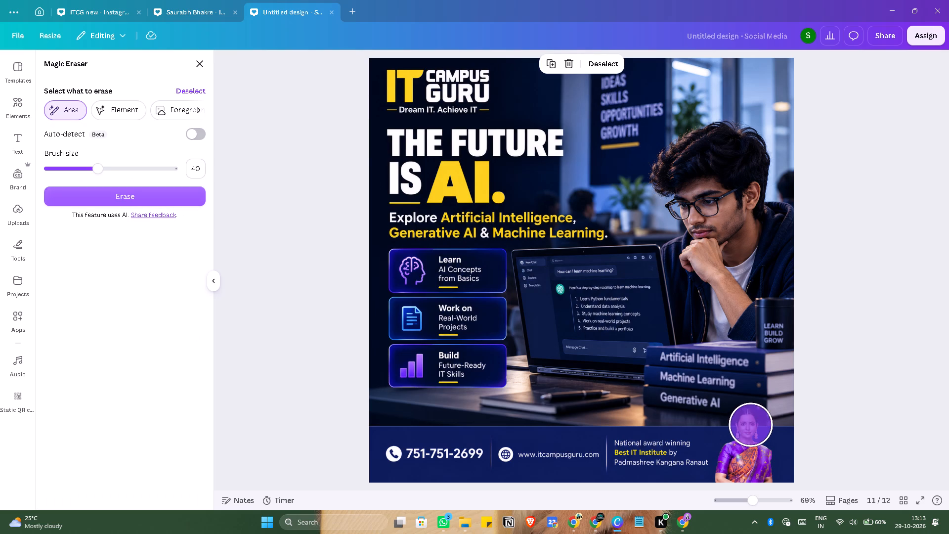
scroll(564, 272, "up", 7)
left_click(149, 193)
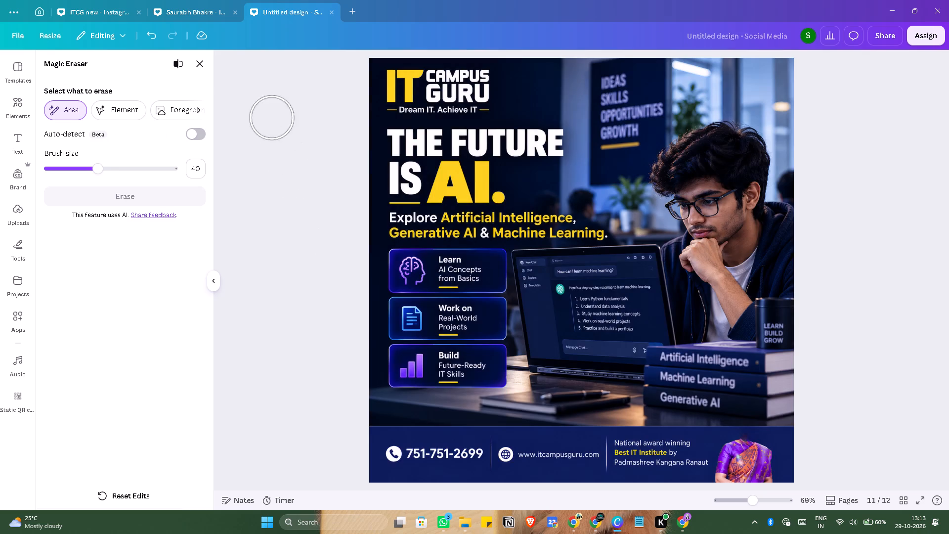
left_click(205, 68)
Use Magic Eraser to remove the head of the footer portrait from the "Start with Python" image on page 10.
scroll(375, 229, "up", 3)
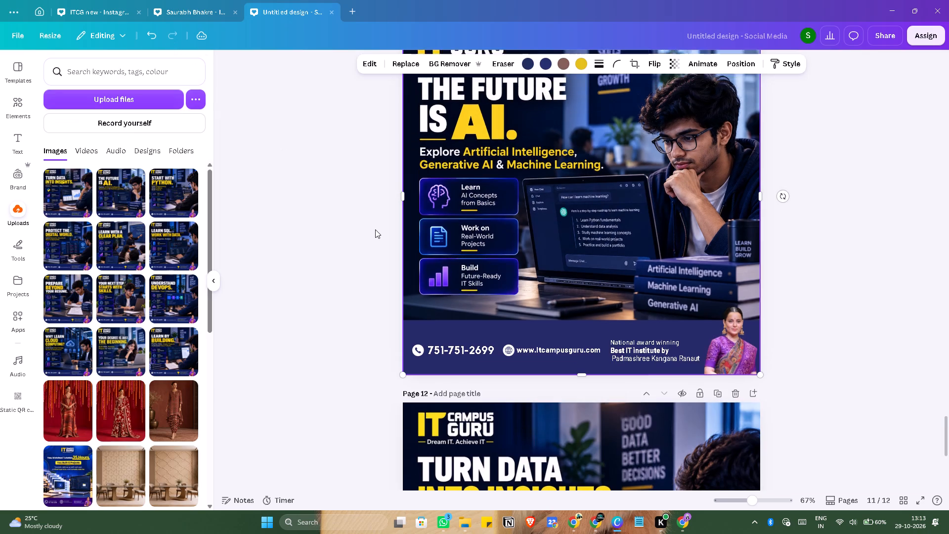
scroll(375, 229, "up", 7)
left_click(631, 230)
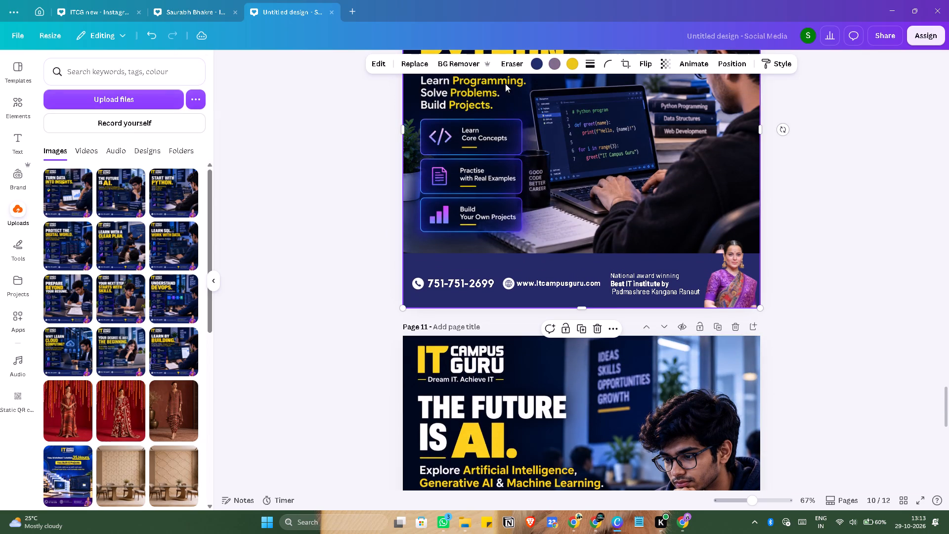
left_click(505, 62)
left_click(493, 88)
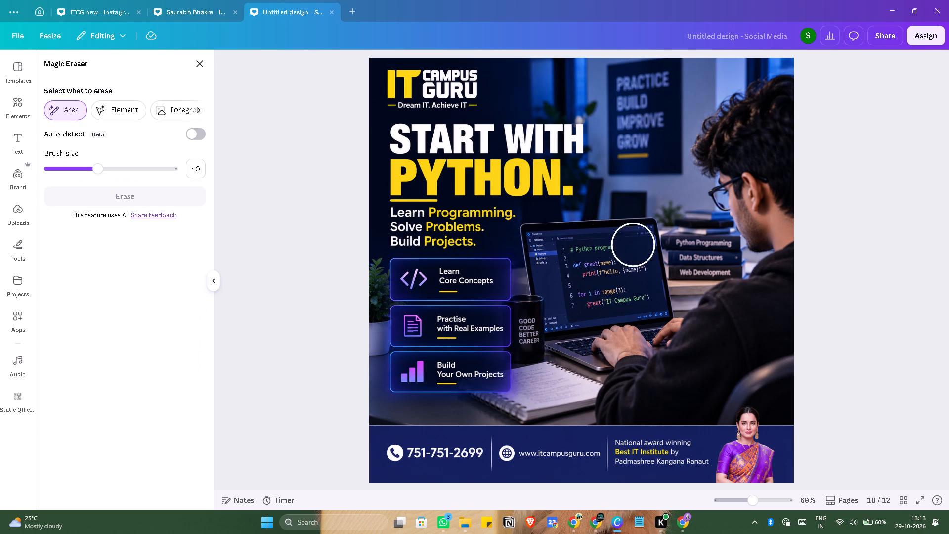
left_click(747, 422)
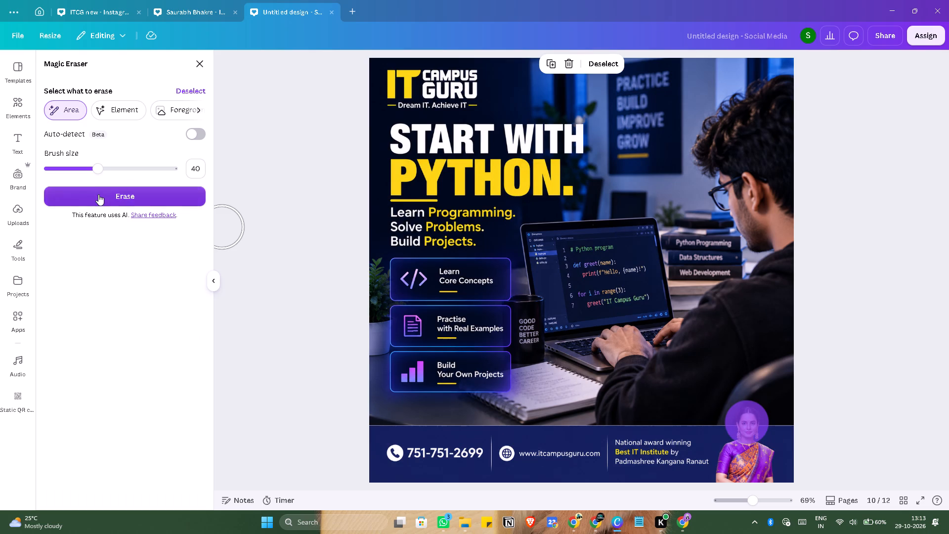
left_click(99, 195)
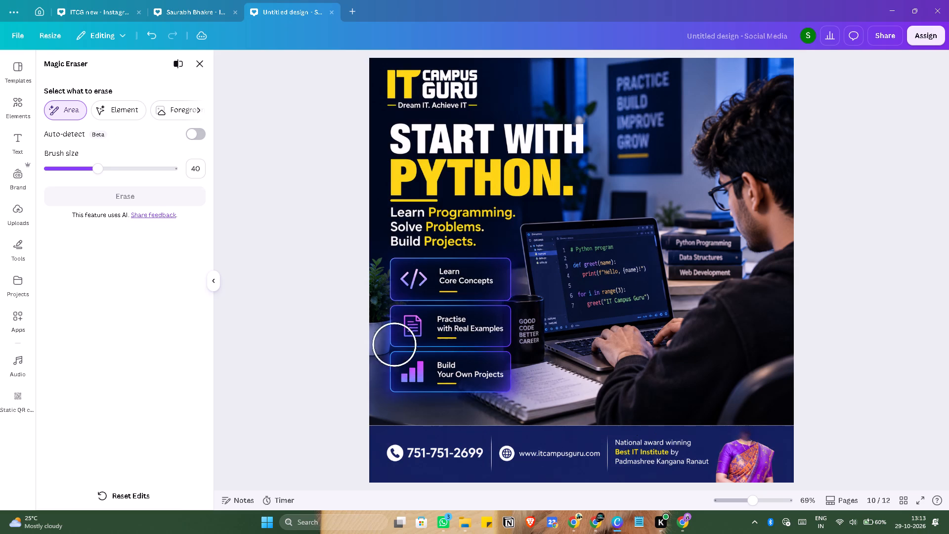
left_click(199, 70)
scroll(318, 215, "up", 4)
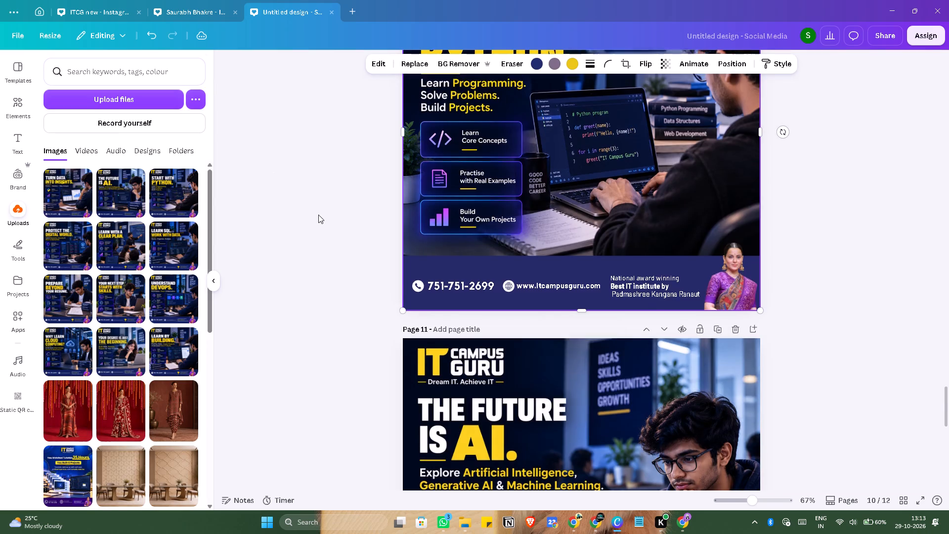
Use Magic Eraser to remove the head of the footer portrait from the "Protect the Digital World" image on page 9.
scroll(318, 215, "up", 11)
left_click(632, 274)
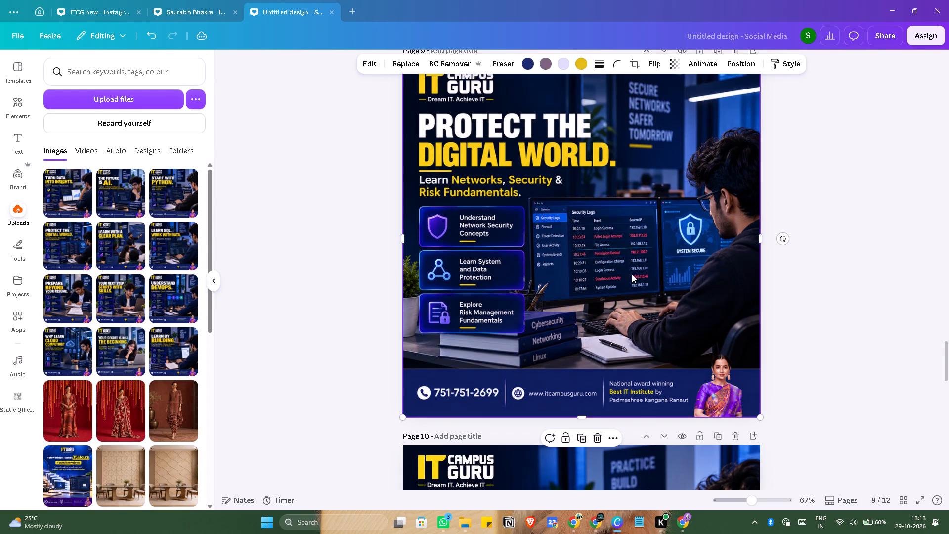
left_click(511, 63)
left_click(488, 90)
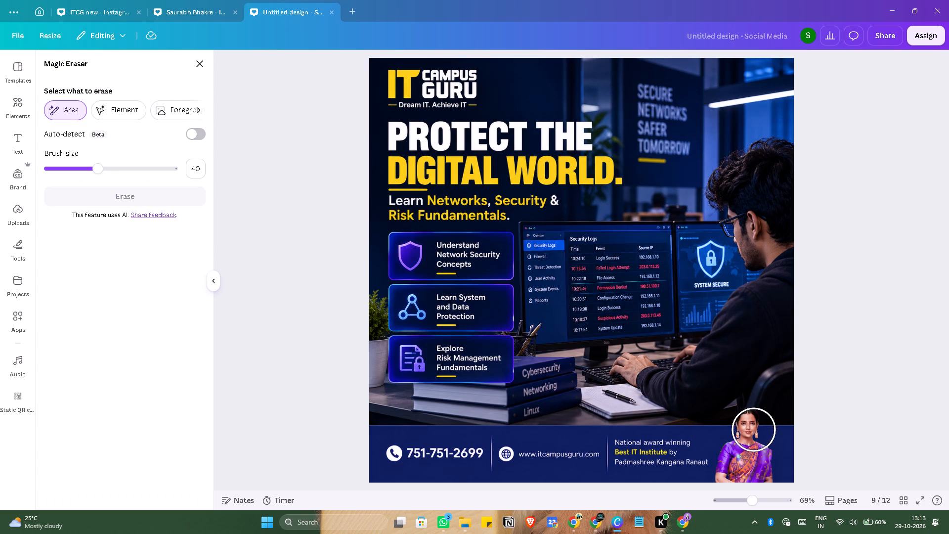
left_click(748, 423)
left_click(89, 196)
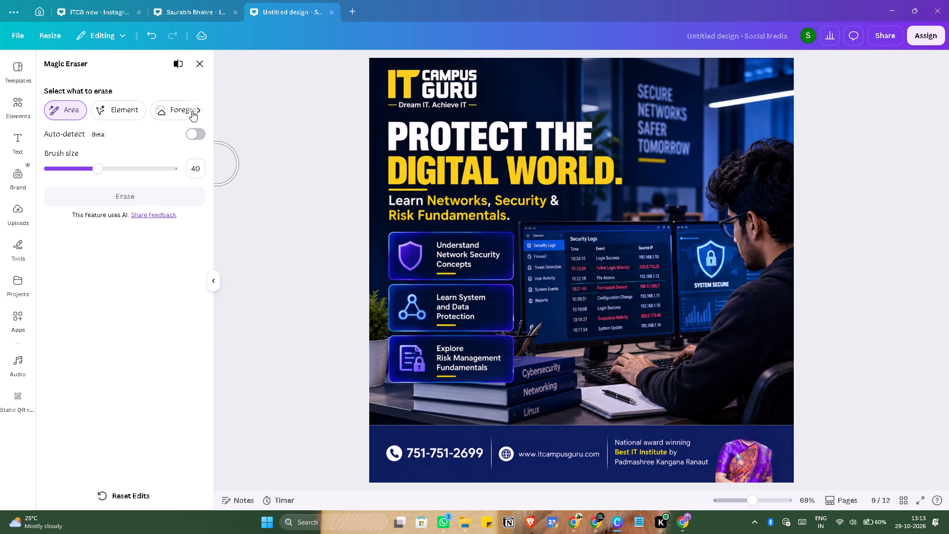
left_click(203, 62)
Use Magic Eraser to remove the head of the footer portrait from the "Learn with a Clear Plan" image on page 8.
scroll(308, 211, "up", 5)
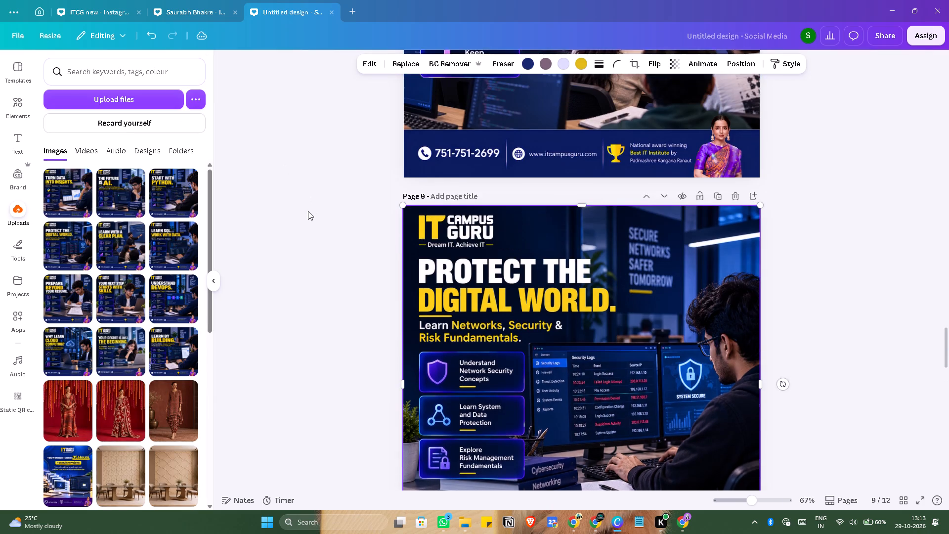
scroll(308, 211, "up", 3)
left_click(536, 200)
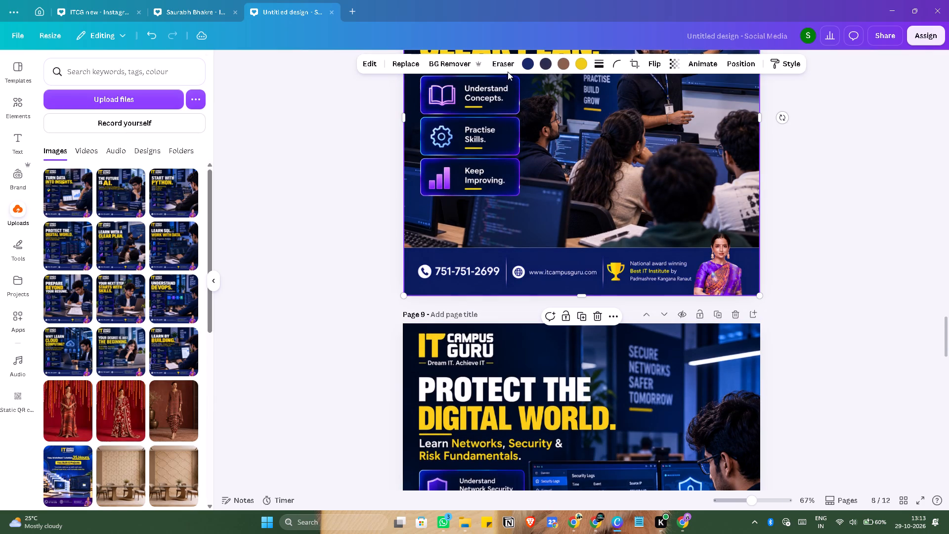
left_click(504, 62)
left_click(507, 84)
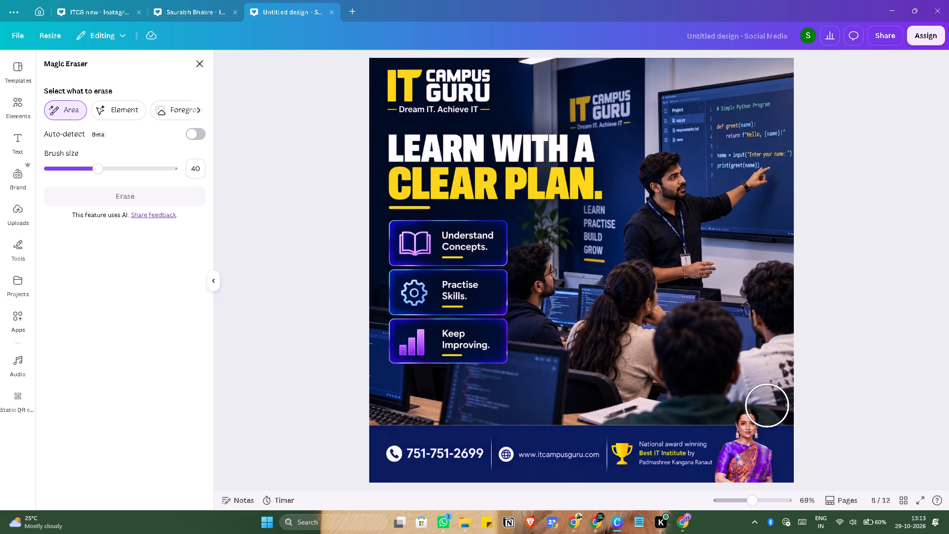
left_click(749, 423)
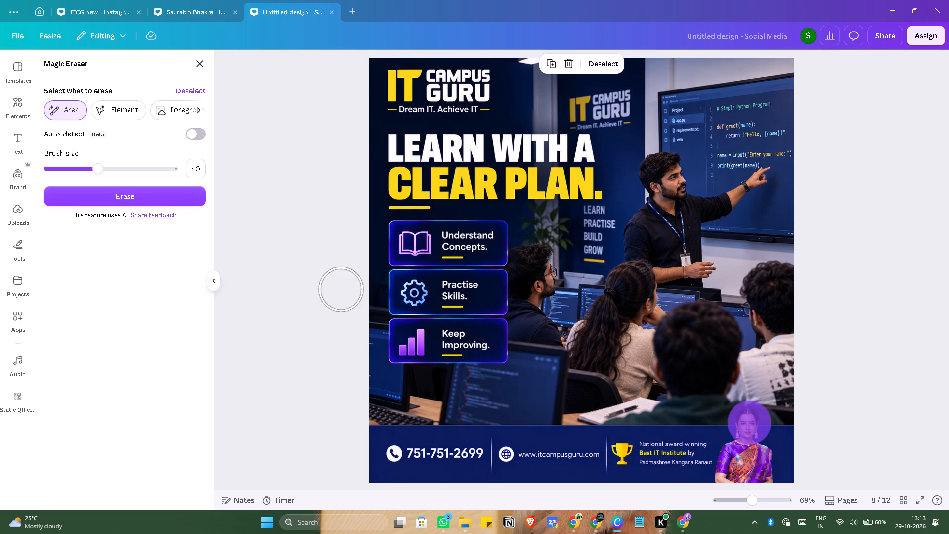
left_click(132, 200)
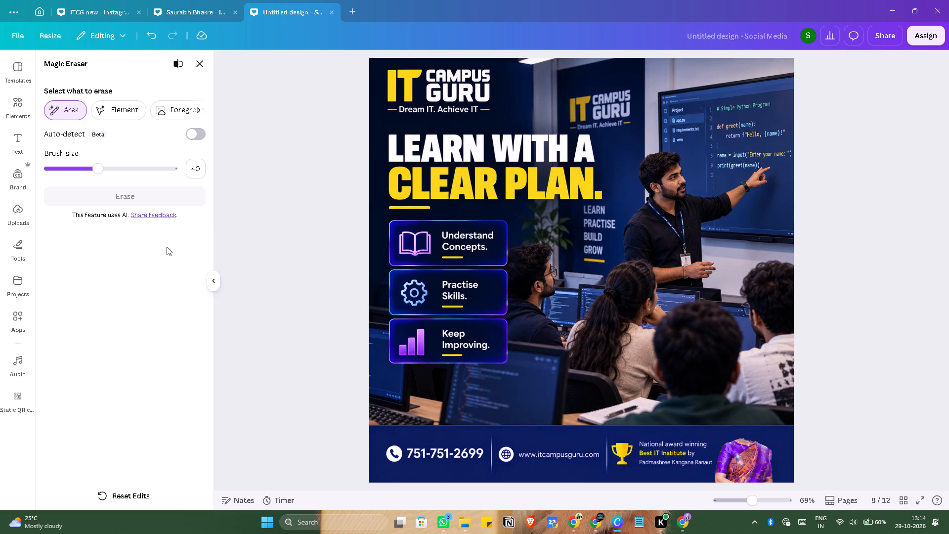
left_click(202, 60)
Use Magic Eraser to remove the head of the footer portrait from the "Learn SQL. Work with Data" image on page 7.
scroll(448, 261, "up", 6)
scroll(520, 234, "up", 6)
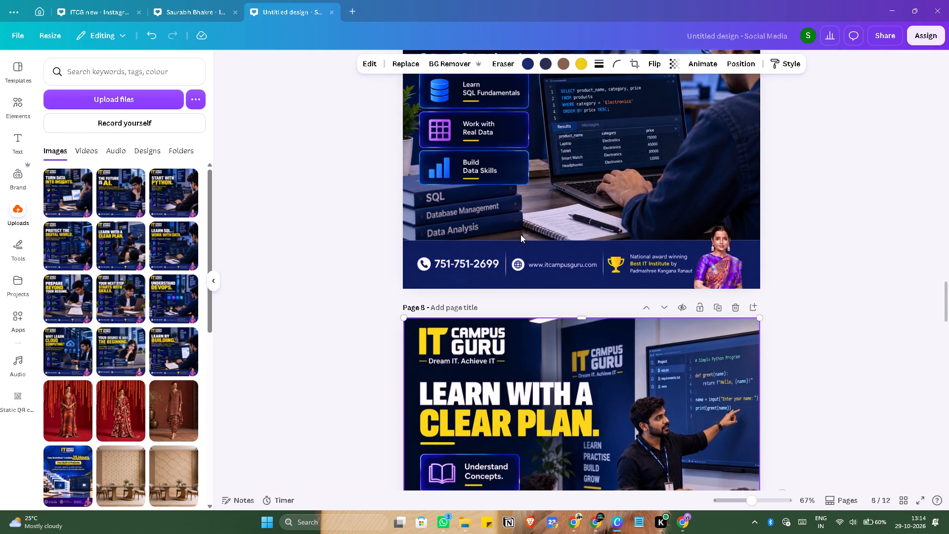
left_click(627, 209)
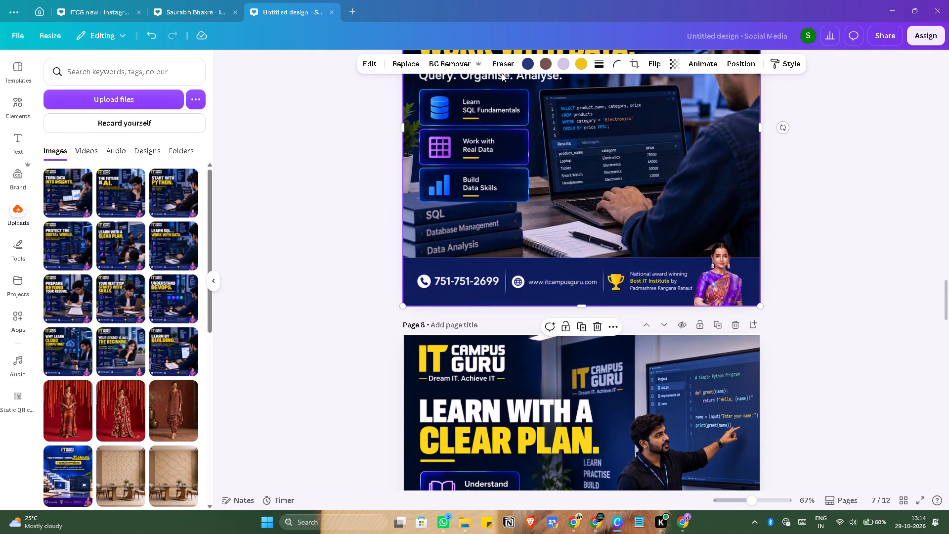
left_click(498, 67)
left_click(504, 92)
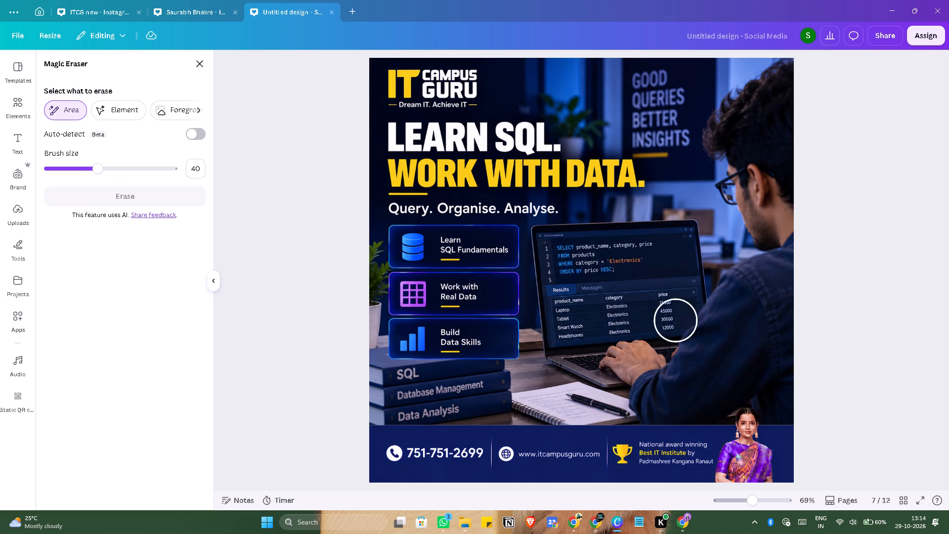
left_click(750, 422)
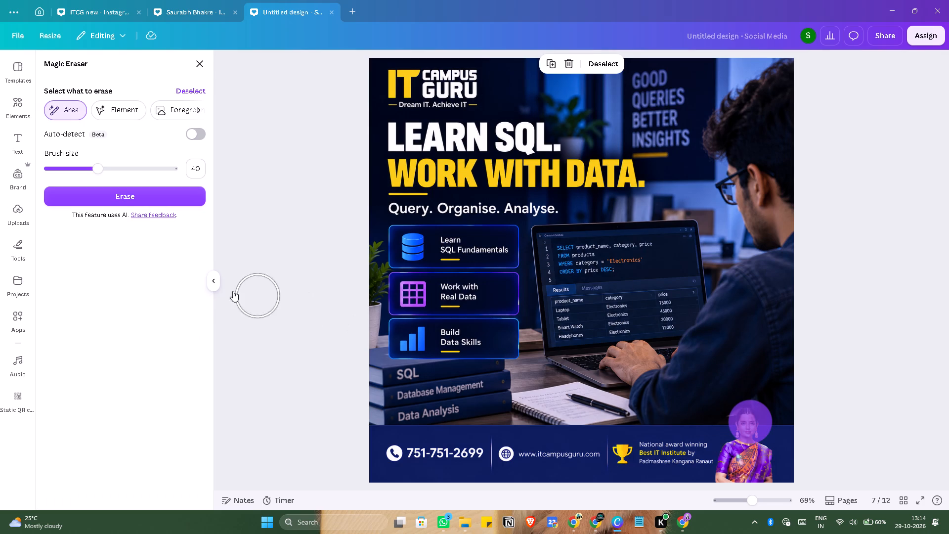
left_click(133, 198)
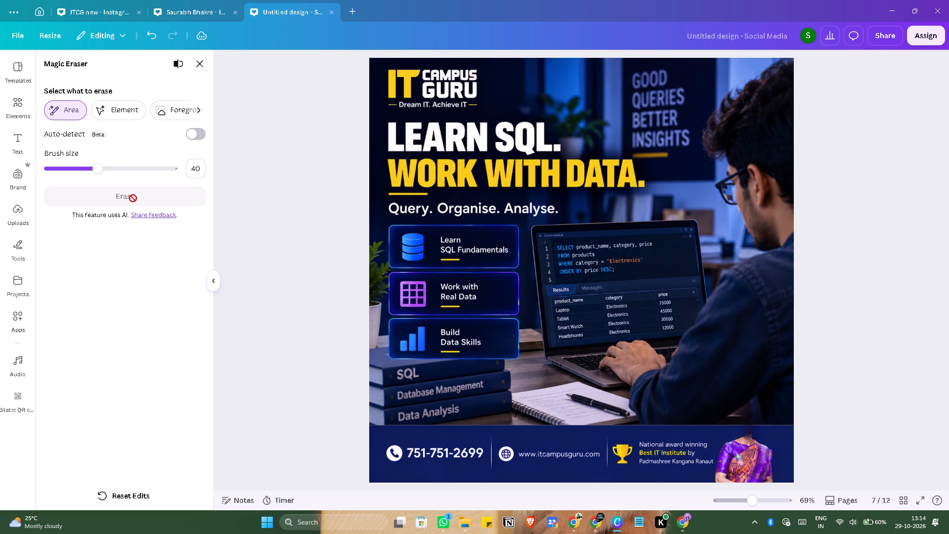
left_click(202, 64)
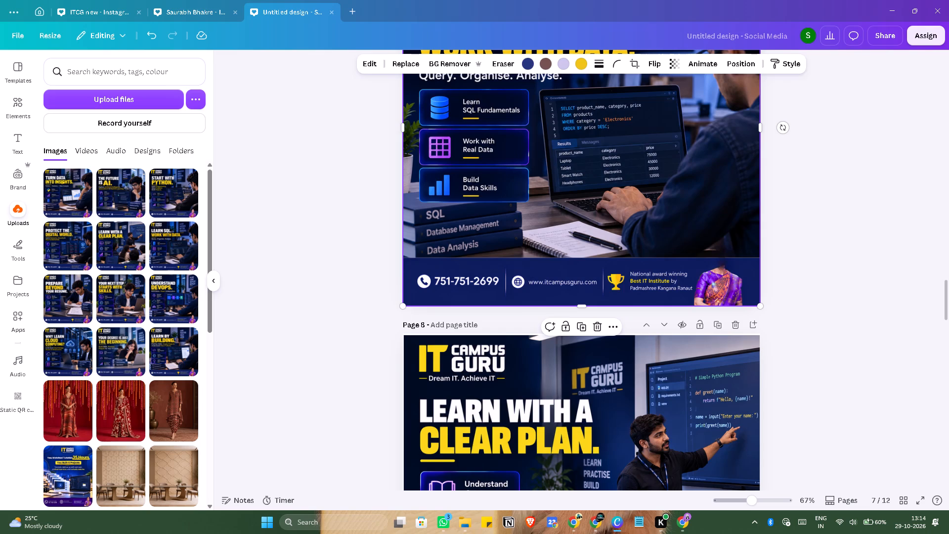
Use Magic Eraser to remove the head of the footer portrait from the "Prepare Beyond Your Resume" image on page 6.
scroll(300, 206, "up", 5)
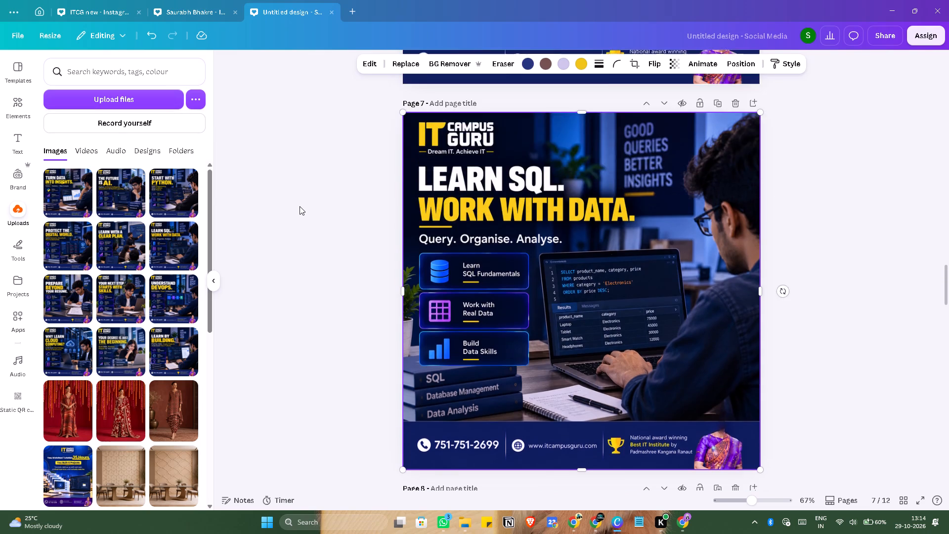
scroll(300, 206, "up", 9)
left_click(511, 163)
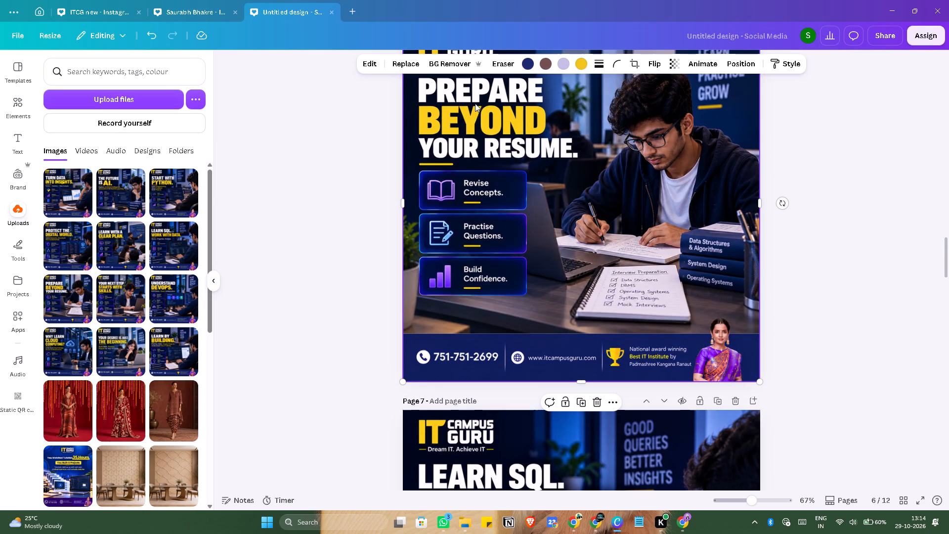
left_click(497, 61)
left_click(501, 91)
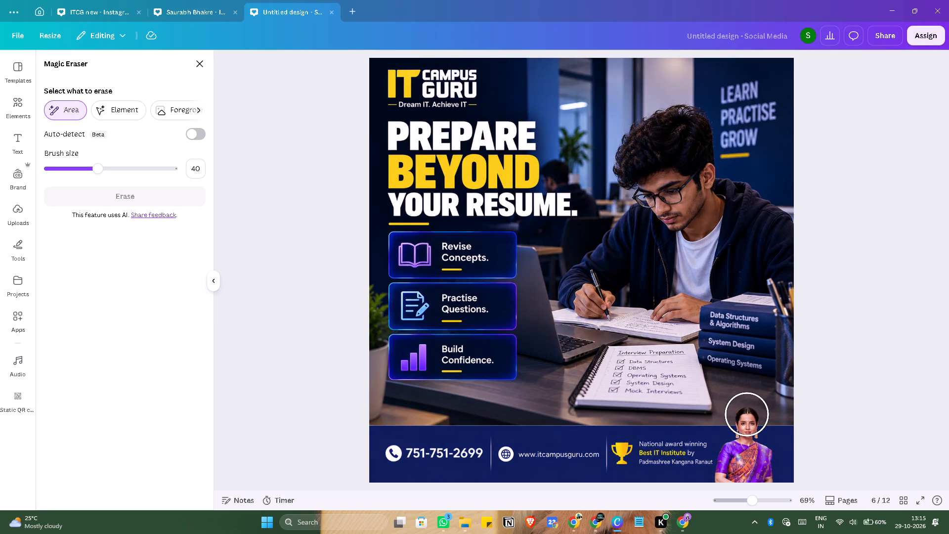
left_click(747, 420)
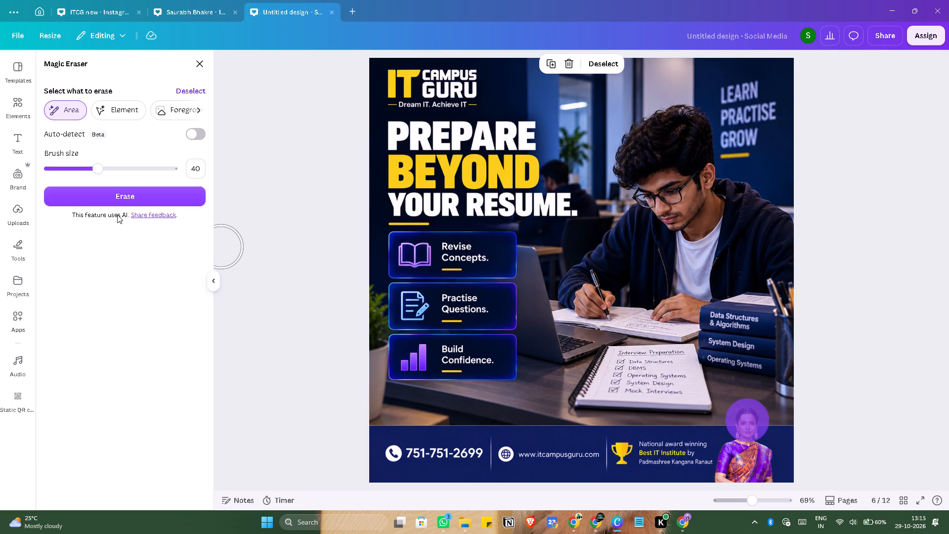
left_click(128, 194)
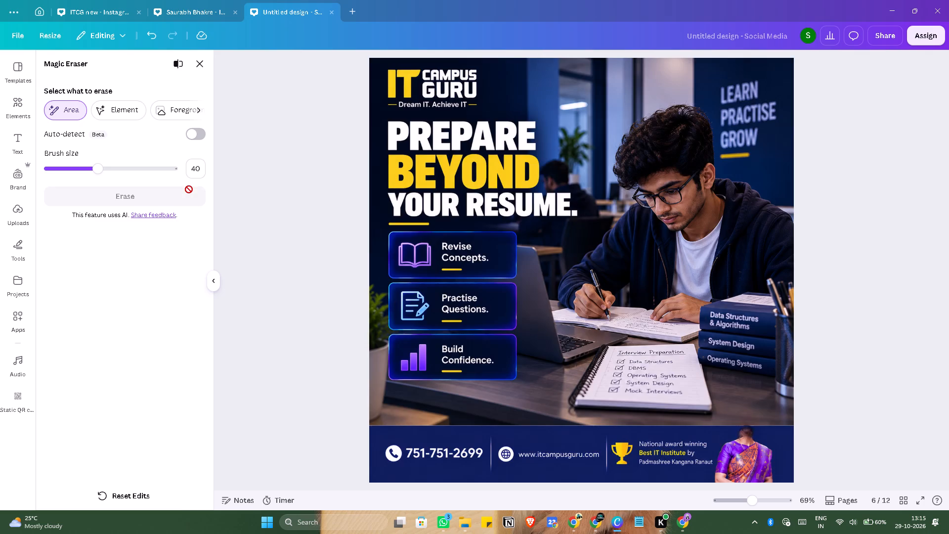
left_click(200, 65)
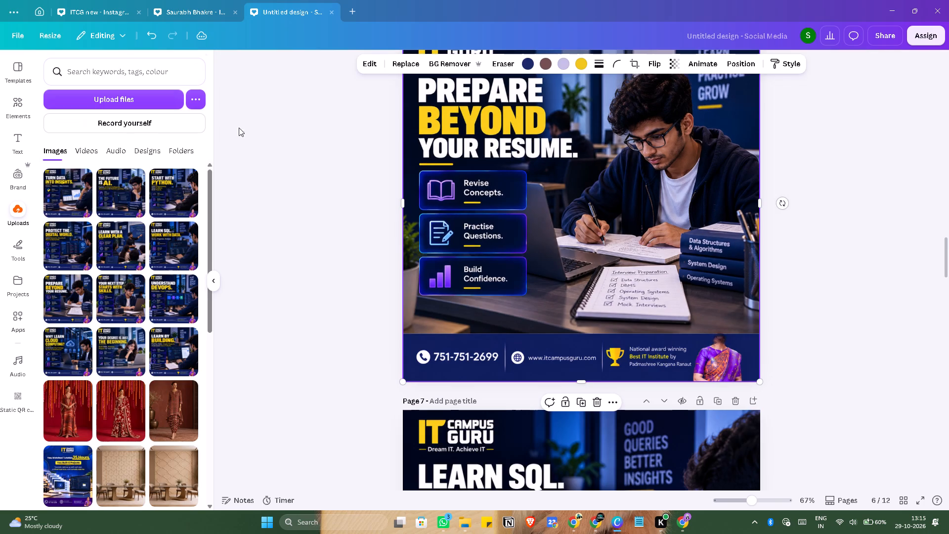
Use Magic Eraser to remove the head of the footer portrait from the "Your Next Step Starts with Skills" image on page 5.
scroll(341, 246, "up", 14)
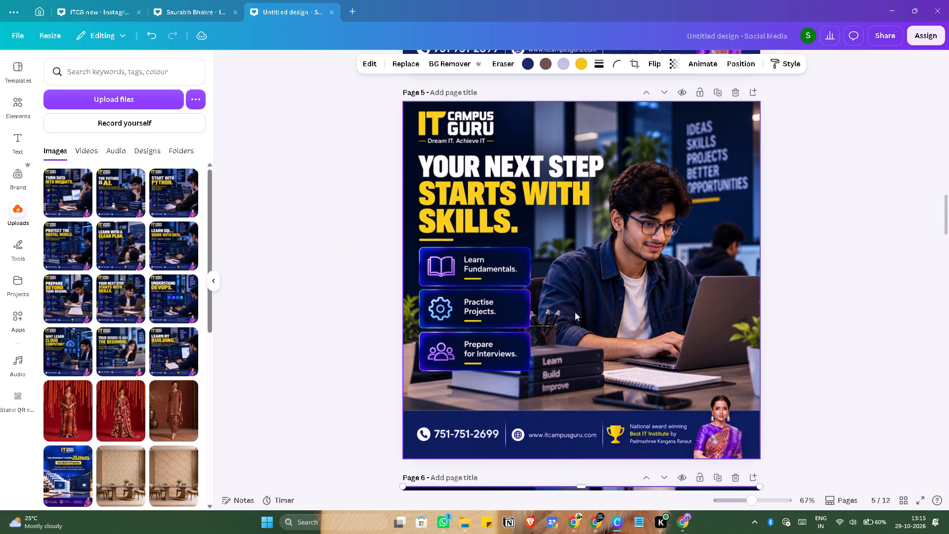
left_click(580, 312)
left_click(521, 66)
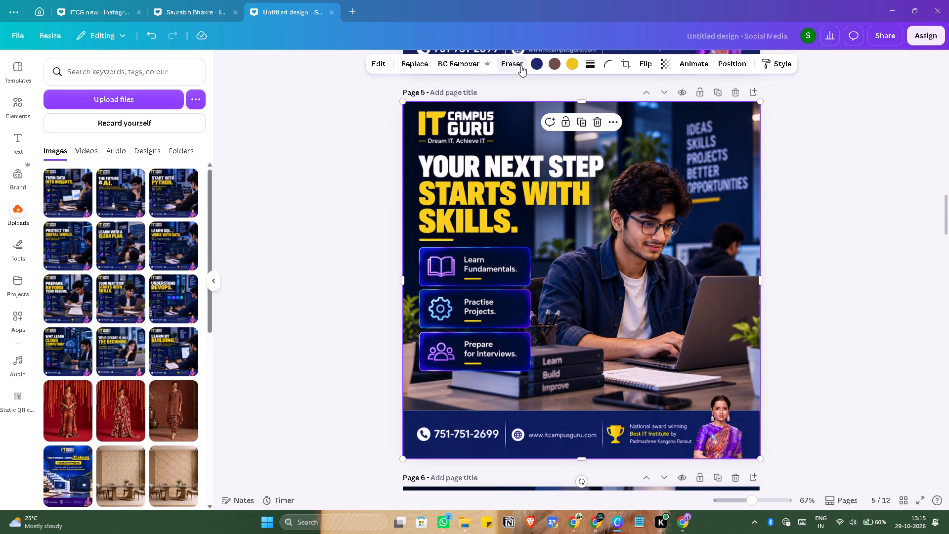
left_click(515, 89)
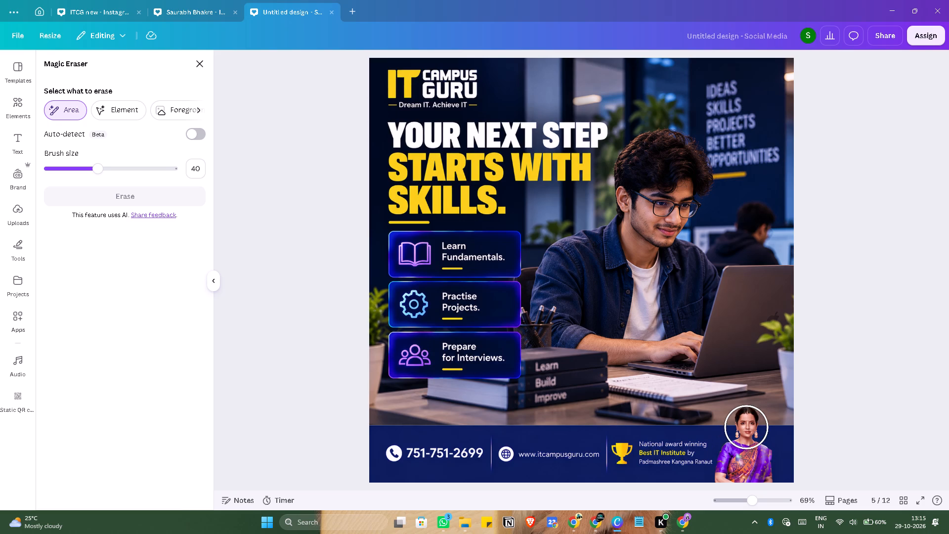
left_click(747, 423)
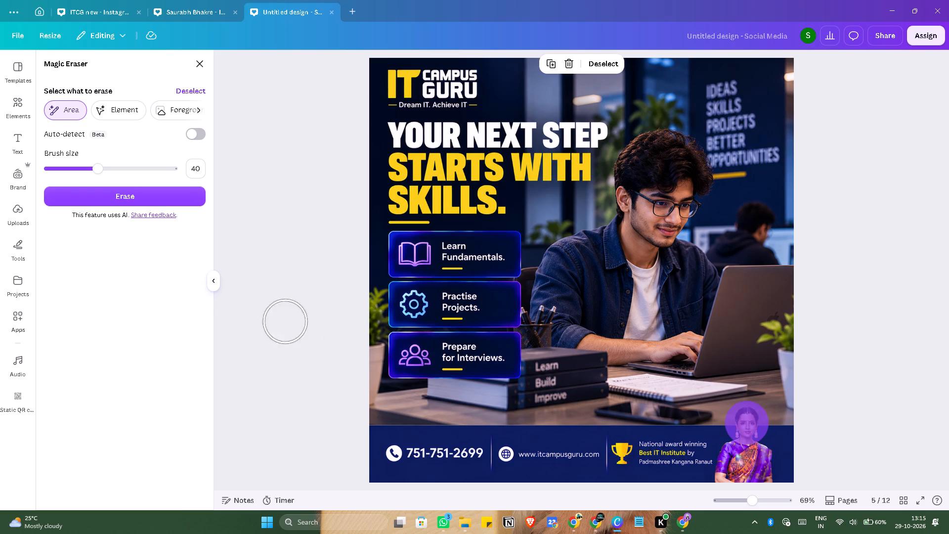
left_click(130, 198)
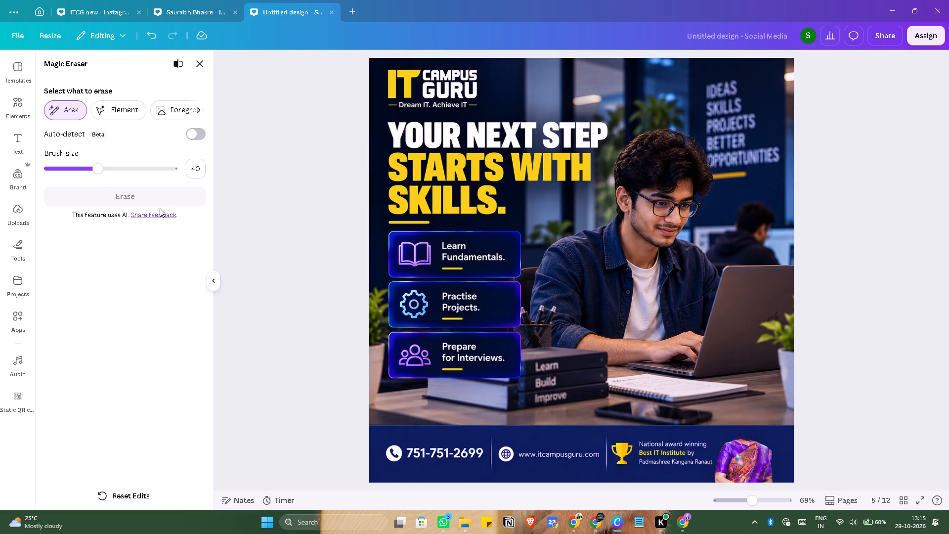
left_click(200, 63)
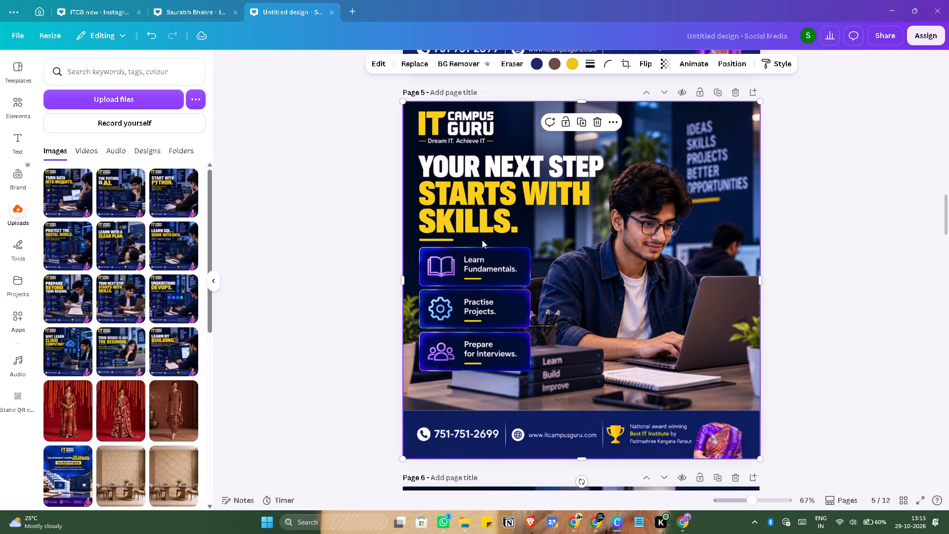
Use Magic Eraser to remove the head of the footer portrait from the "Understand DevOps" image on page 4.
scroll(482, 240, "up", 5)
scroll(534, 209, "up", 4)
left_click(728, 400)
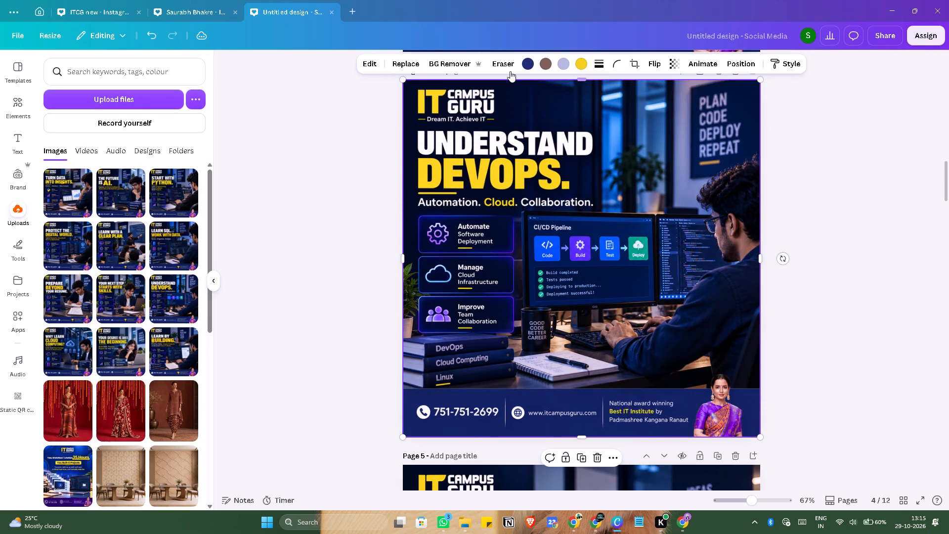
left_click(508, 64)
left_click(512, 86)
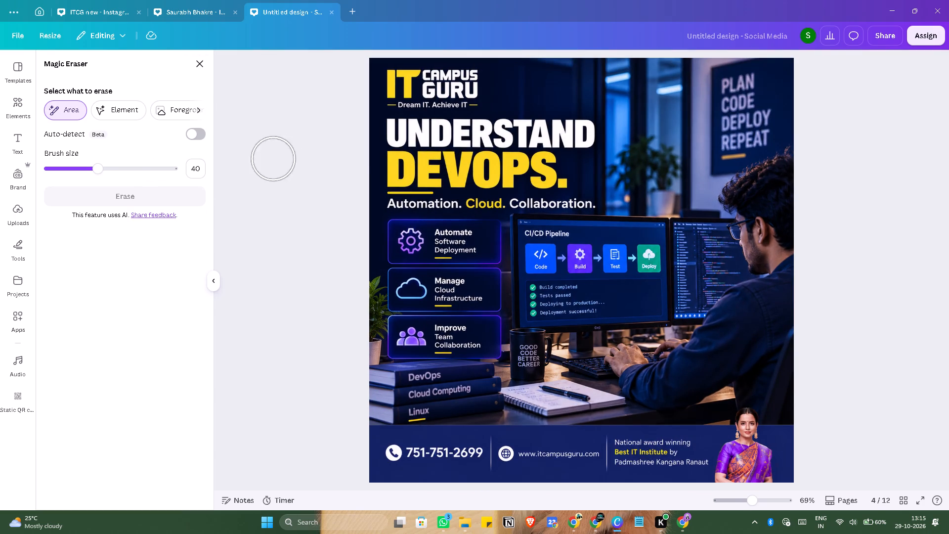
left_click(745, 424)
left_click(127, 192)
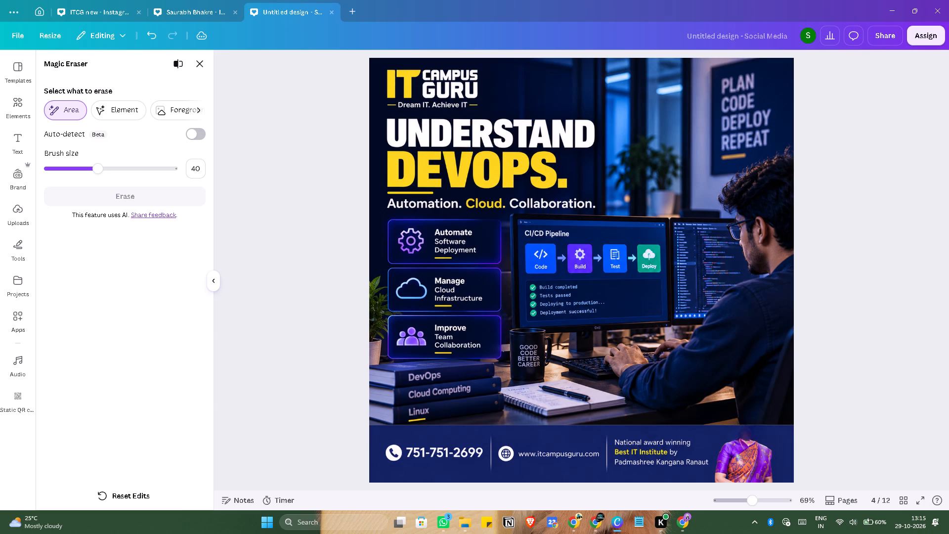
left_click(200, 61)
Use Magic Eraser to remove the head of the footer portrait from the "Why Learn Cloud Computing?" image on page 3.
scroll(315, 198, "up", 10)
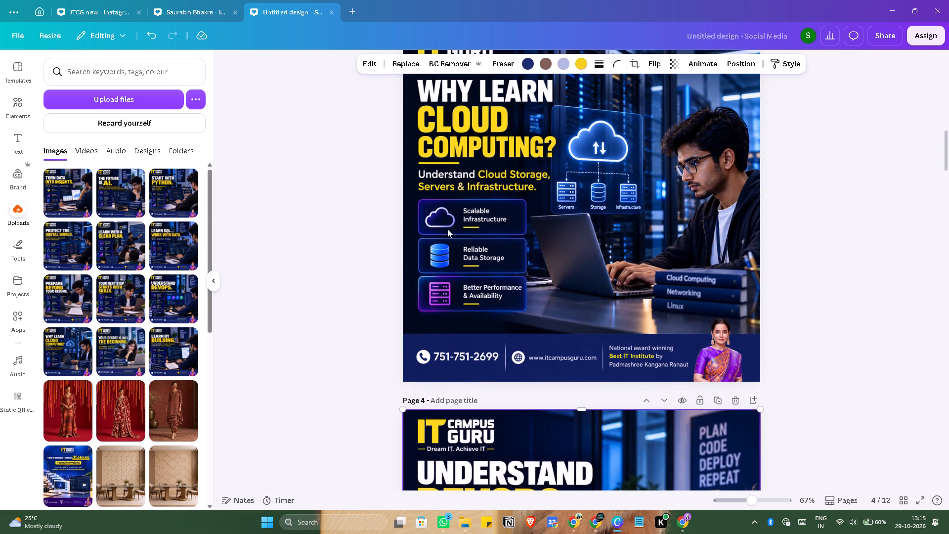
left_click(518, 248)
left_click(501, 62)
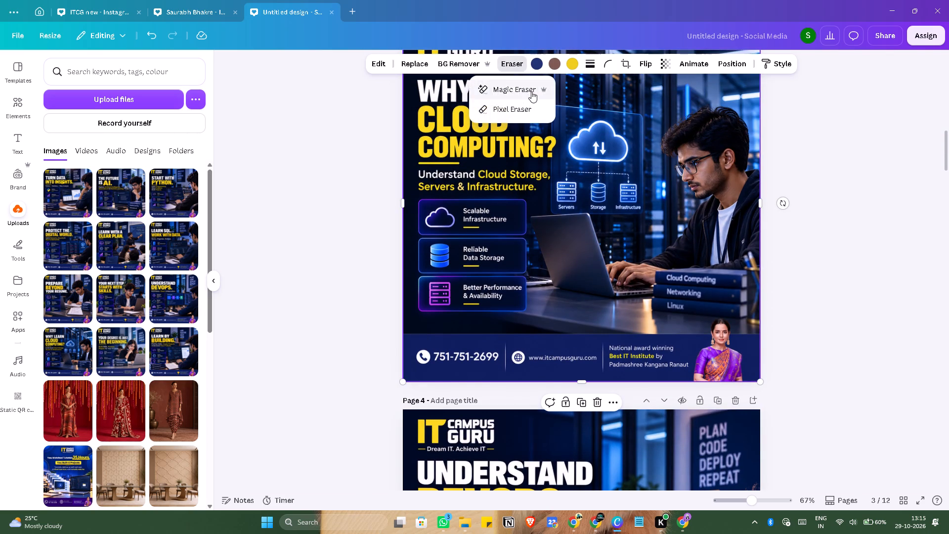
left_click(531, 91)
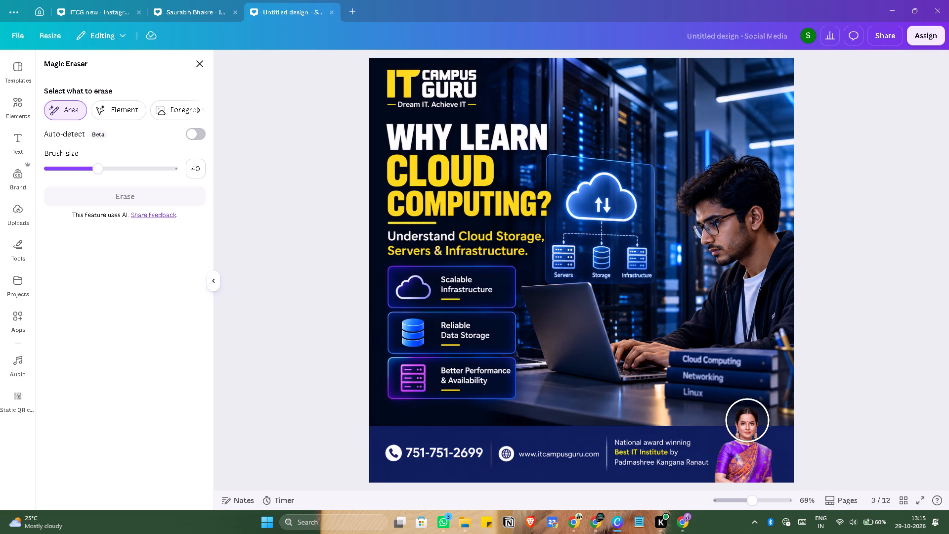
left_click(749, 423)
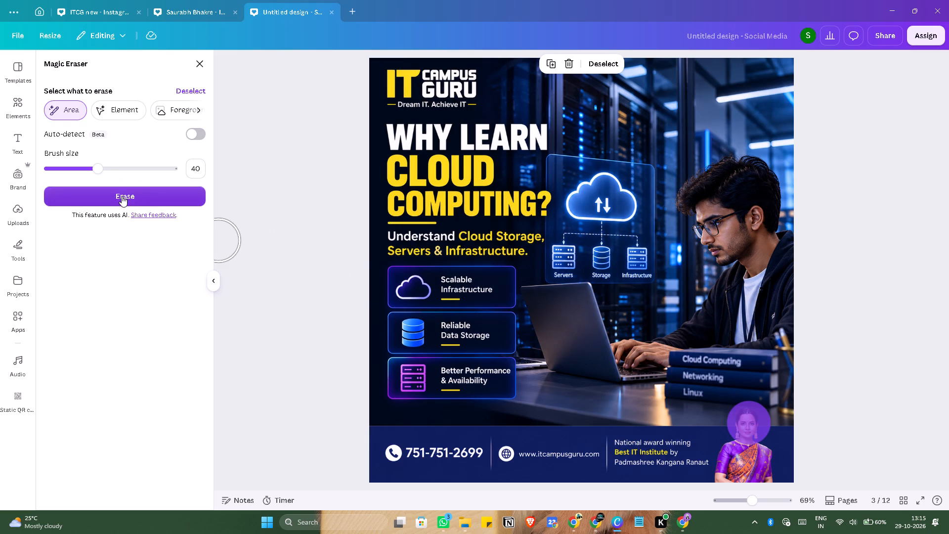
left_click(122, 196)
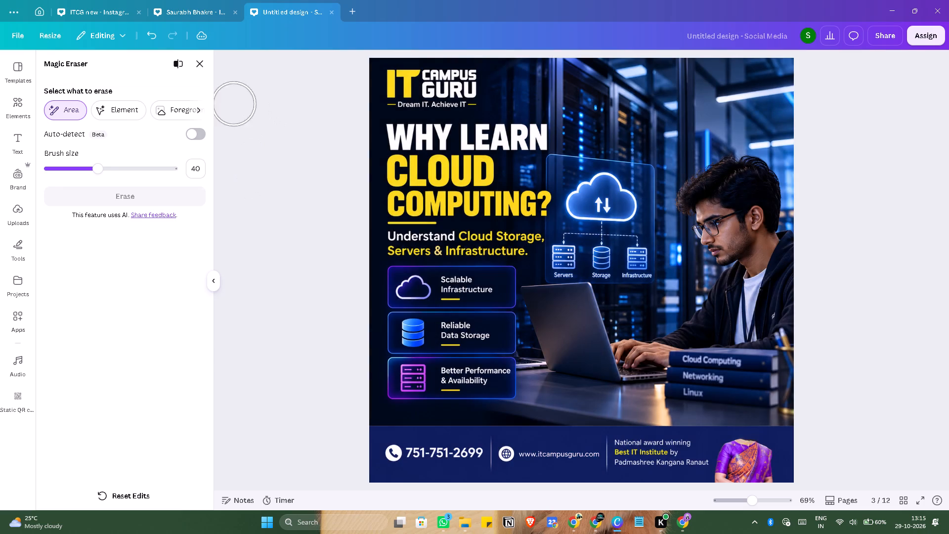
Use Magic Eraser to remove the head of the footer portrait from the "Your Degree Is Just the Beginning" image on page 2.
left_click(198, 62)
scroll(309, 213, "up", 3)
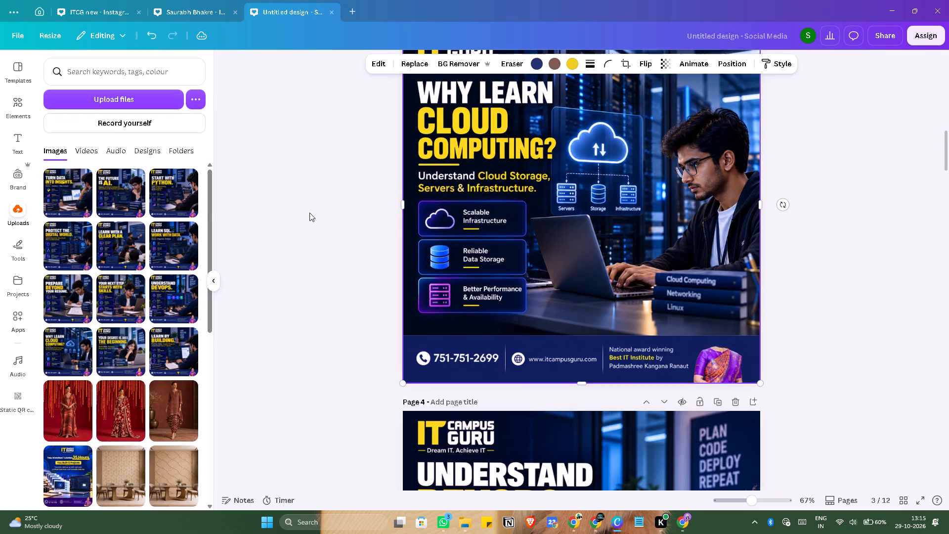
scroll(309, 213, "up", 10)
left_click(571, 259)
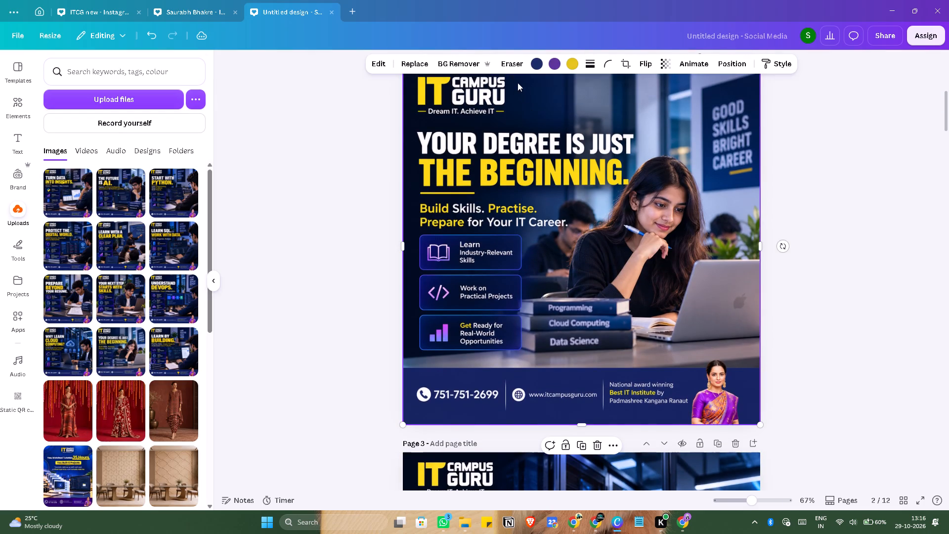
left_click(512, 63)
left_click(521, 90)
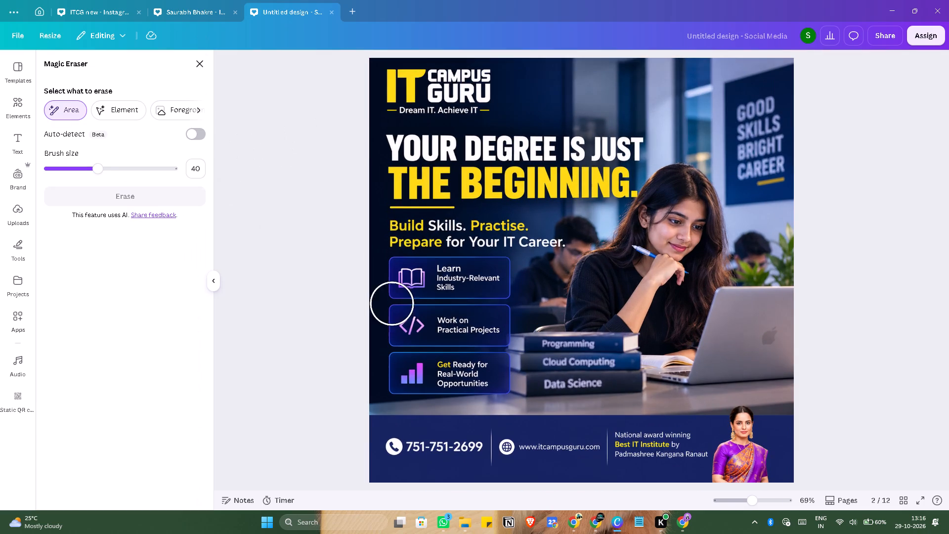
left_click(743, 418)
left_click(134, 196)
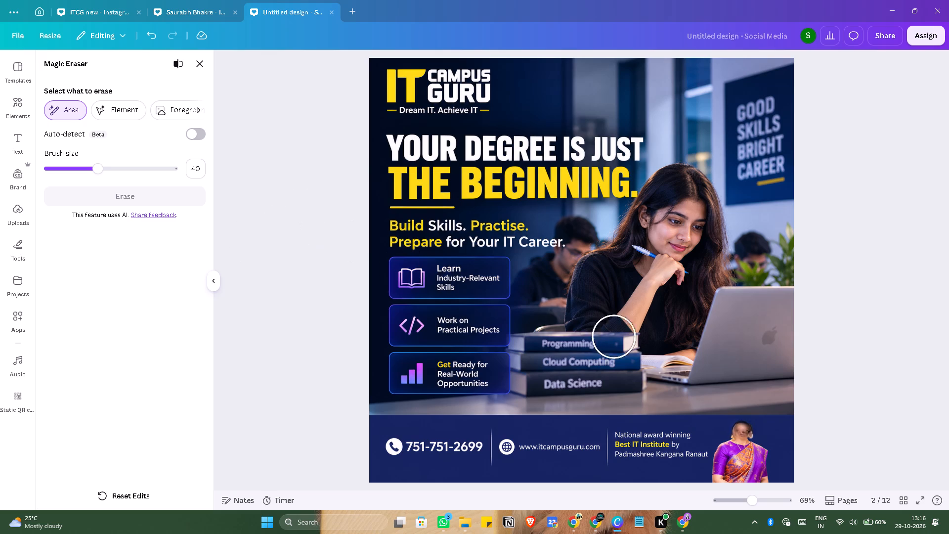
left_click(201, 65)
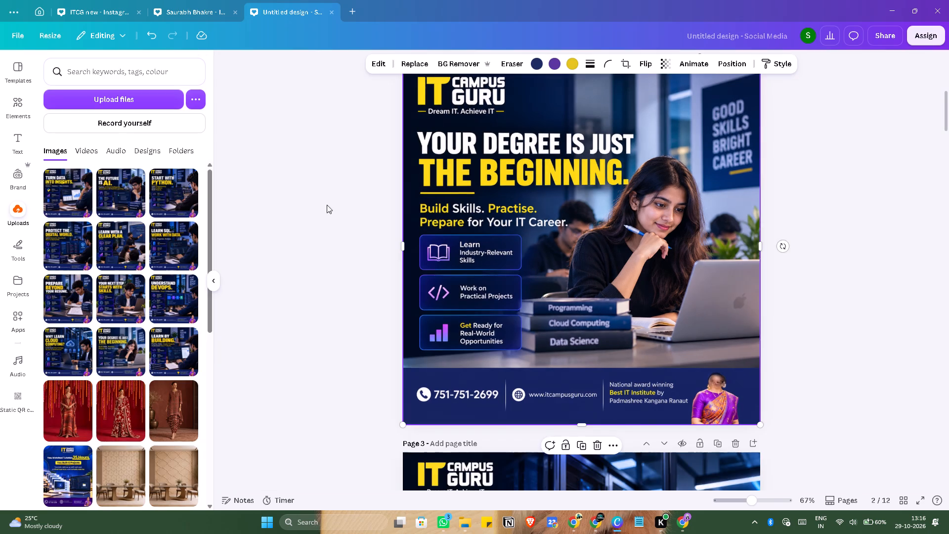
Use Magic Eraser to remove the head of the footer portrait from the "Learn by Building" image on page 1.
scroll(326, 205, "up", 13)
left_click(561, 249)
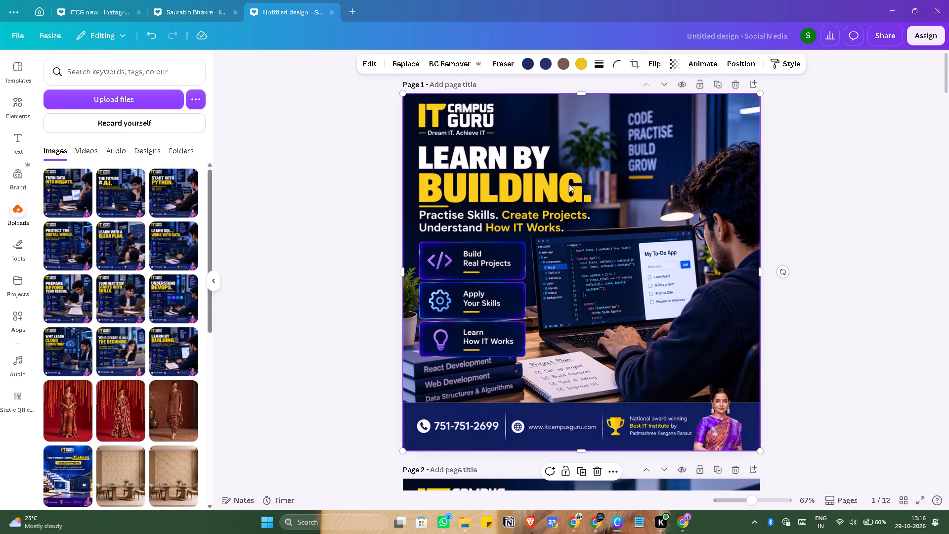
left_click(503, 62)
left_click(507, 84)
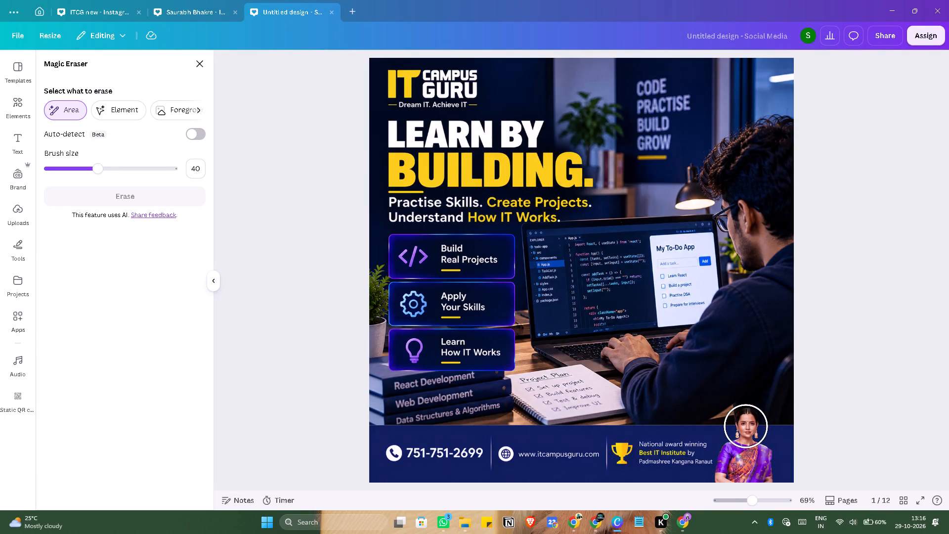
left_click(745, 426)
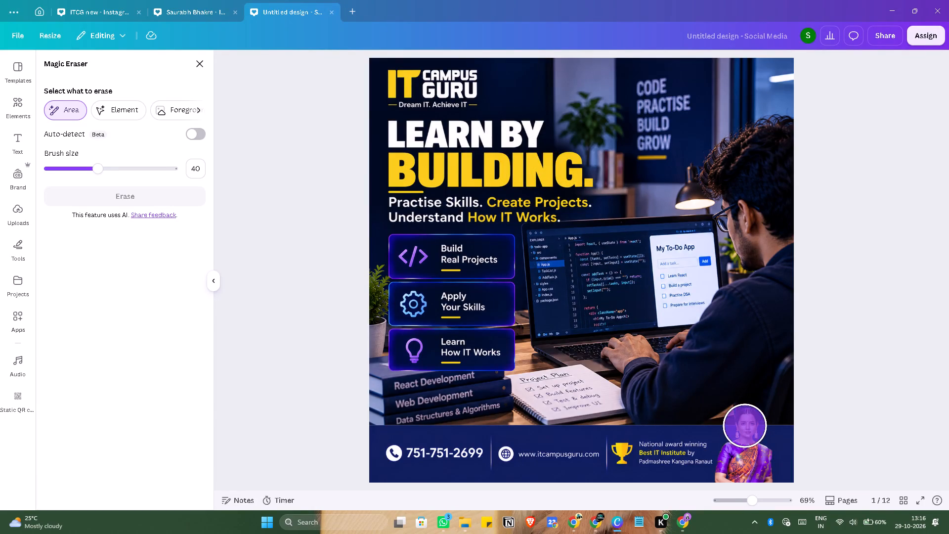
left_click(128, 186)
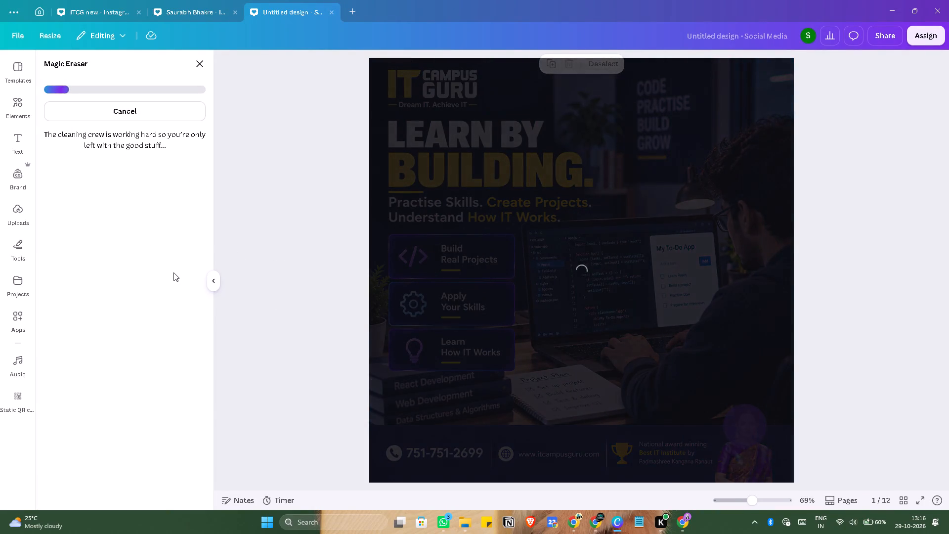
scroll(304, 245, "up", 4)
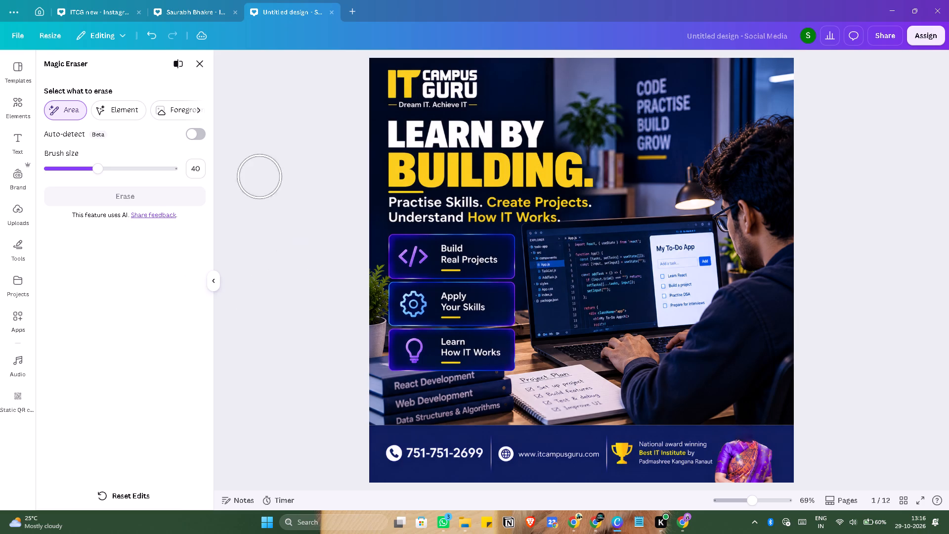
left_click(198, 67)
Copy the grouped contact footer from page 11 and paste it over the footer of the "Protect the Digital World" image on page 9.
scroll(352, 248, "up", 9)
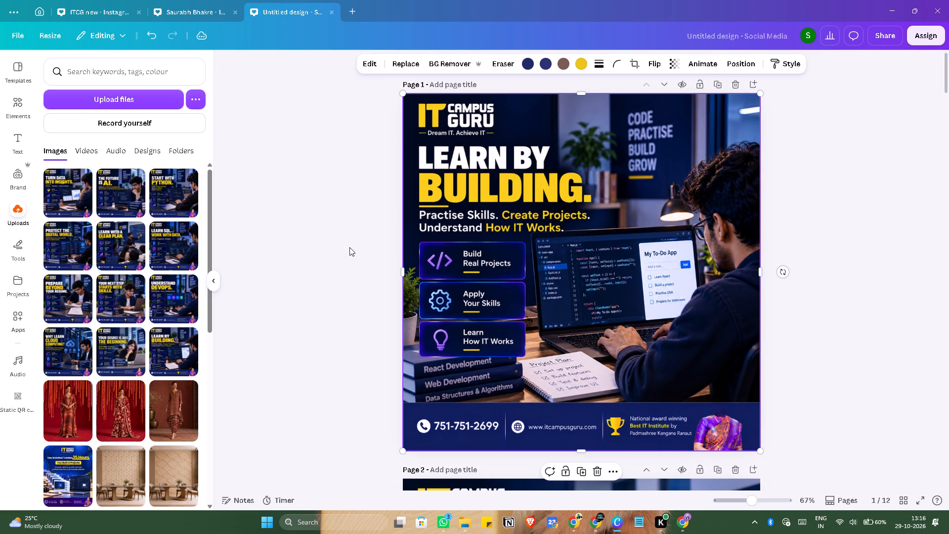
scroll(352, 248, "down", 6)
scroll(352, 248, "down", 20)
scroll(352, 248, "down", 9)
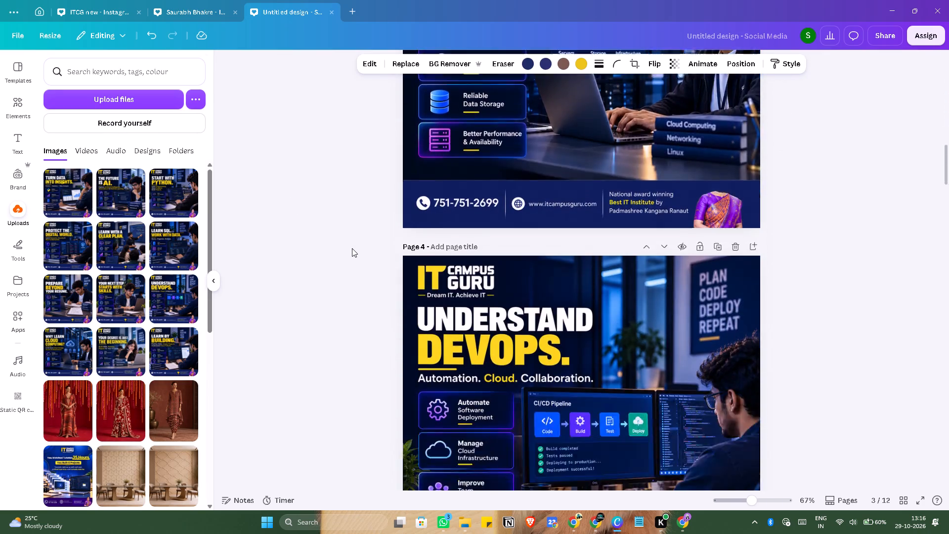
scroll(352, 248, "down", 20)
scroll(352, 248, "down", 16)
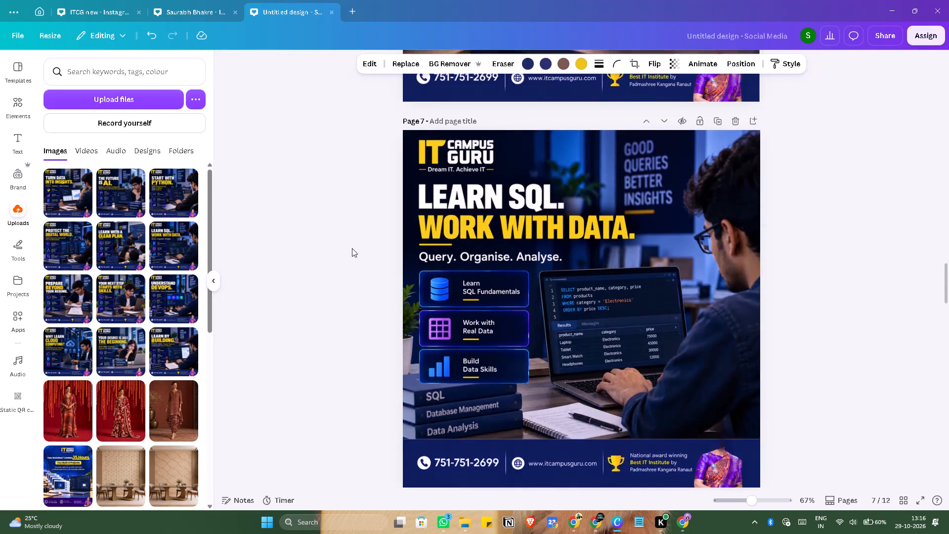
scroll(352, 248, "down", 12)
scroll(352, 248, "down", 20)
scroll(352, 248, "down", 3)
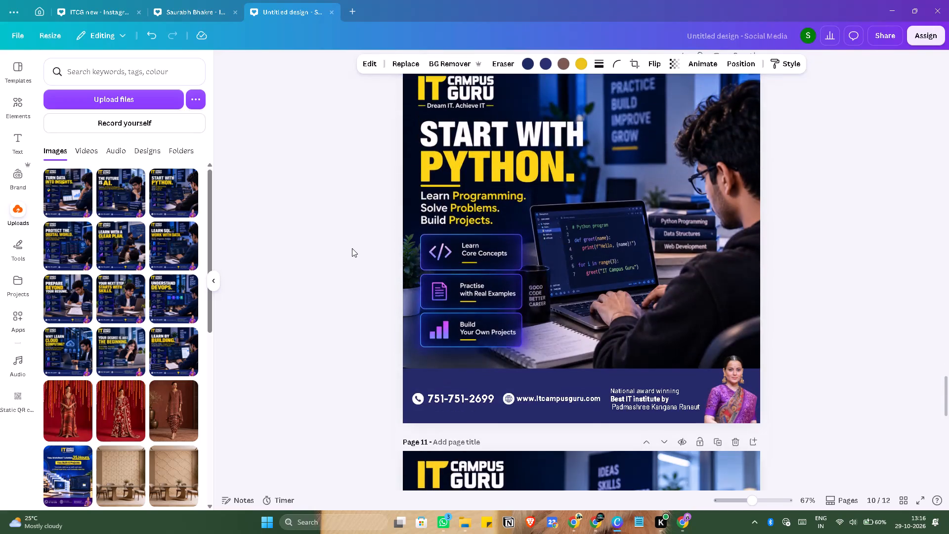
scroll(352, 248, "down", 15)
left_click(474, 279)
right_click(474, 279)
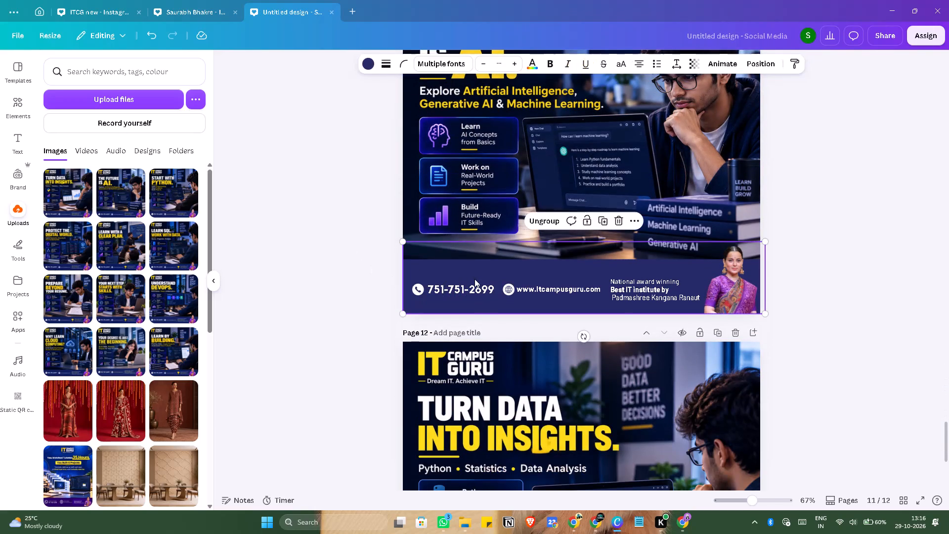
left_click(536, 205)
scroll(889, 244, "down", 7)
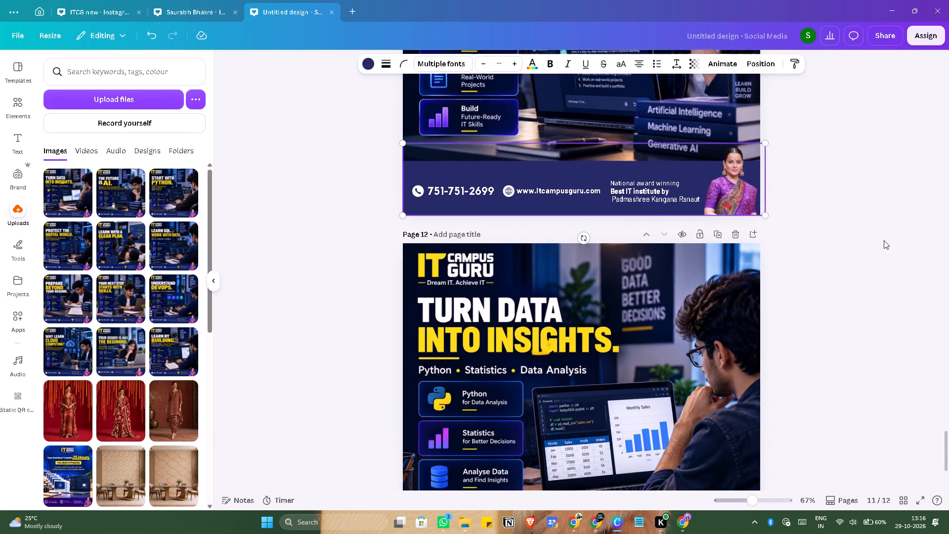
scroll(836, 244, "down", 7)
scroll(836, 244, "up", 20)
scroll(836, 244, "up", 2)
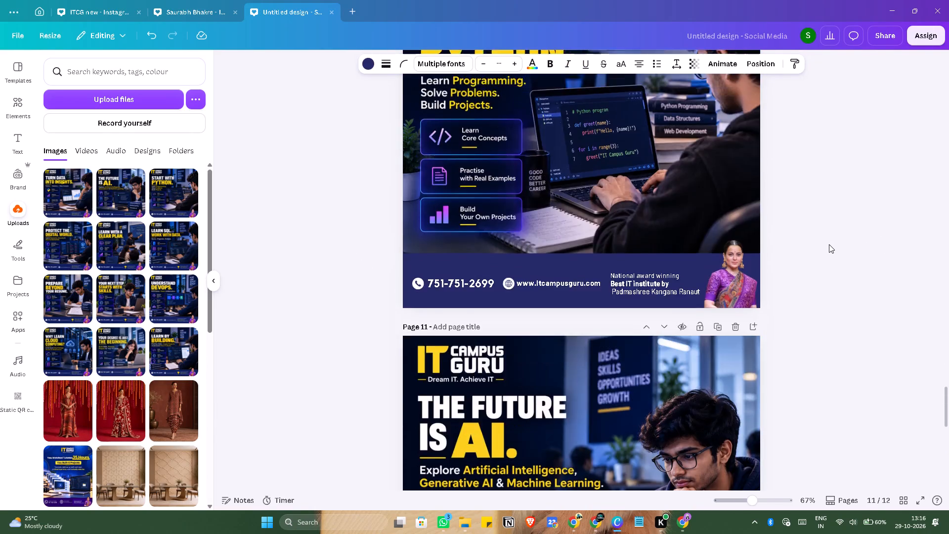
scroll(829, 244, "up", 3)
scroll(781, 255, "up", 5)
left_click(650, 257)
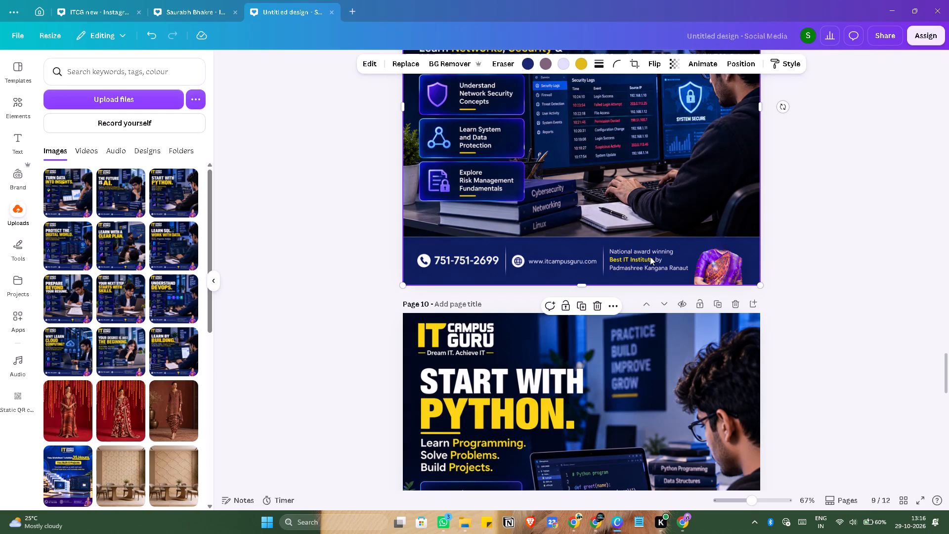
key("ctrl+v")
Paste the copied contact footer over the original footers on pages 8, 7 and 6.
scroll(829, 244, "up", 12)
left_click(674, 241)
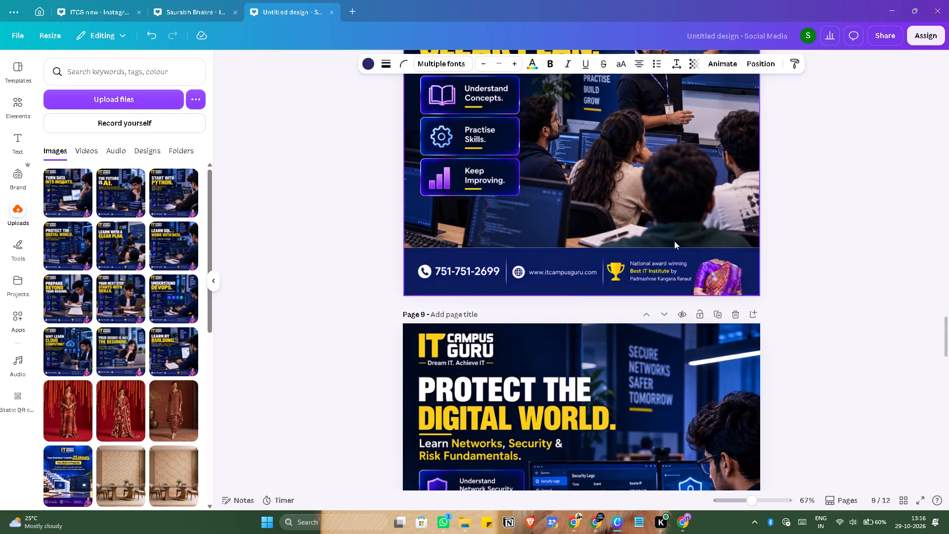
key("ctrl+v")
scroll(827, 253, "up", 13)
left_click(738, 262)
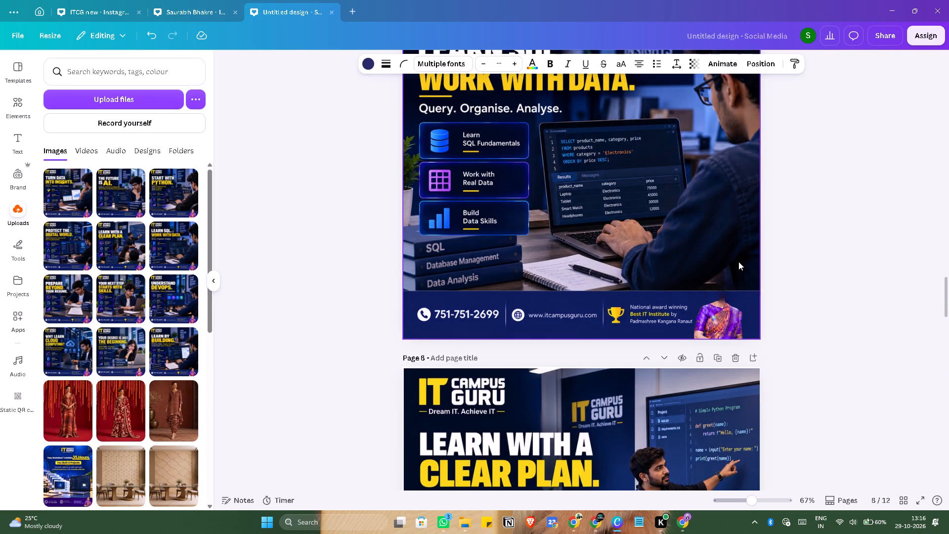
key("ctrl+v")
scroll(823, 278, "up", 11)
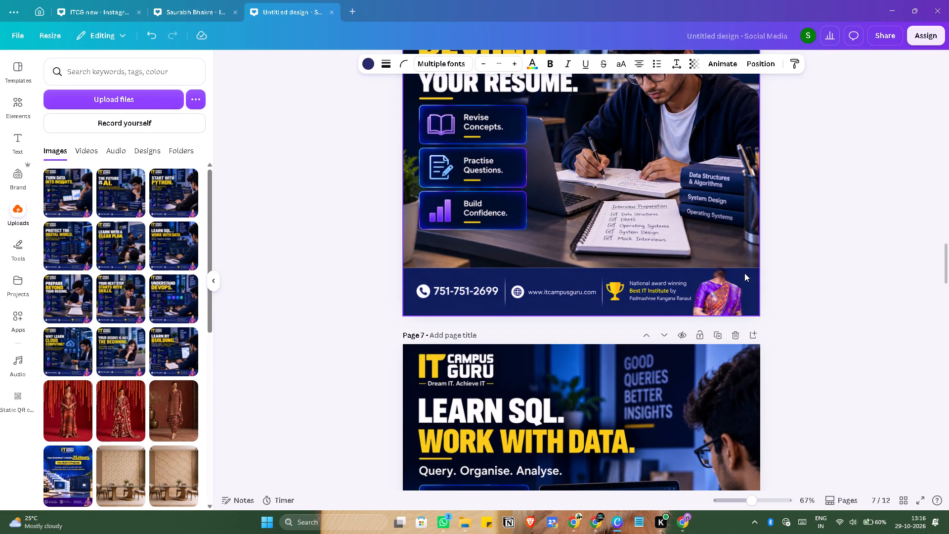
left_click(744, 273)
key("ctrl+v")
Paste the copied contact footer over the original footers on pages 5, 4 and 3.
scroll(892, 289, "up", 13)
left_click(681, 247)
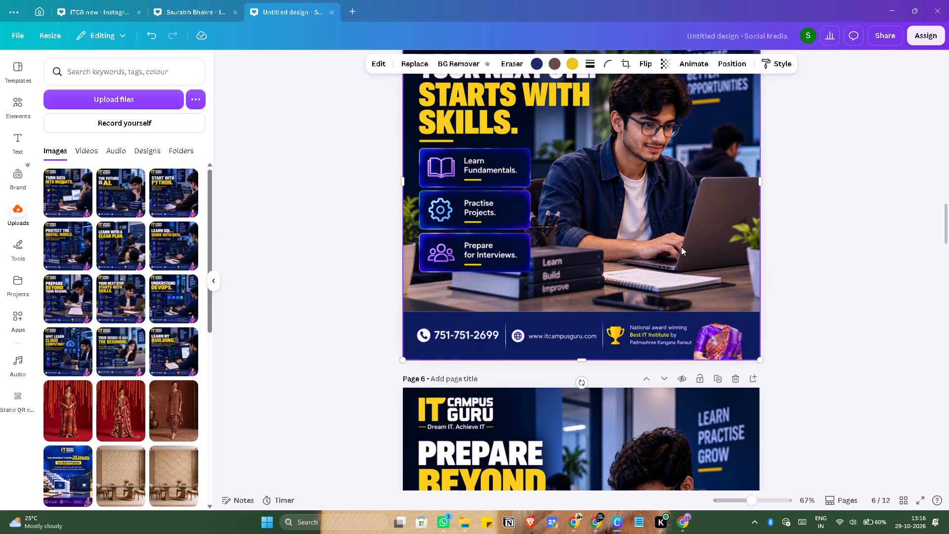
key("ctrl+v")
scroll(815, 300, "up", 12)
left_click(661, 272)
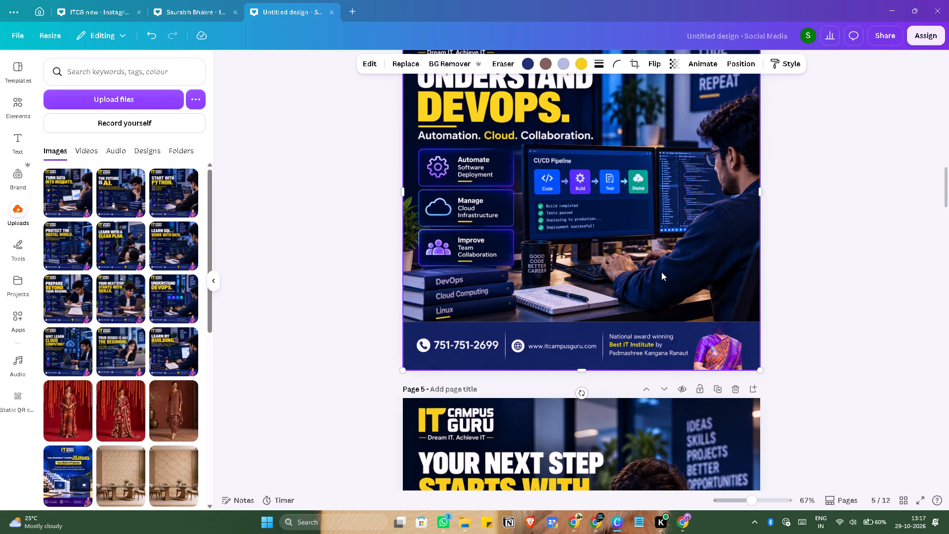
key("ctrl+v")
scroll(807, 317, "up", 6)
left_click(656, 147)
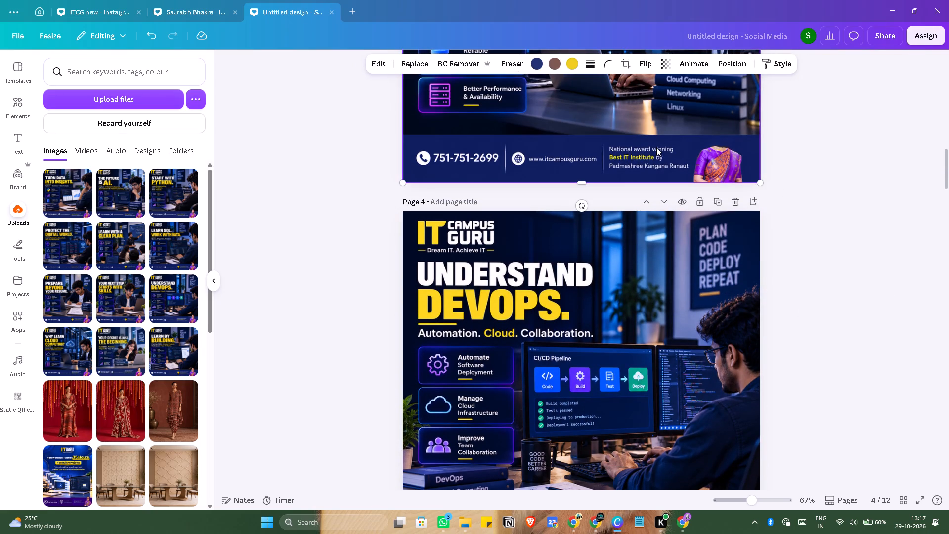
key("ctrl+v")
Paste the copied contact footer over the original footers on pages 2 and 1.
scroll(771, 236, "up", 14)
left_click(717, 229)
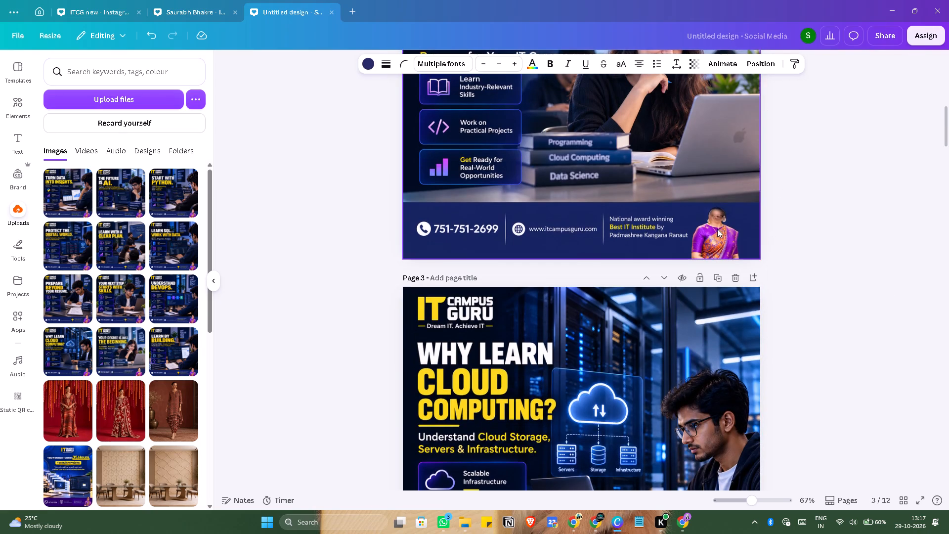
key("ctrl+v")
scroll(858, 299, "up", 14)
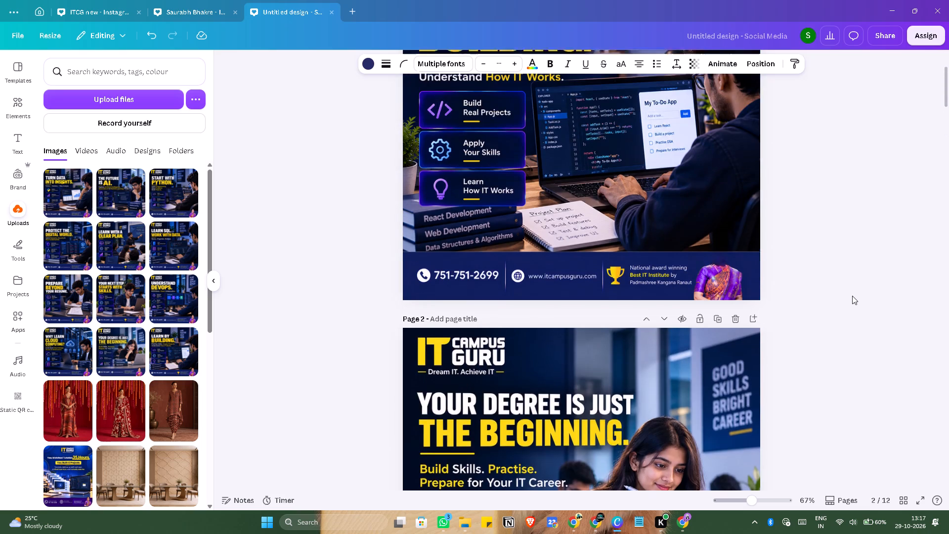
scroll(852, 296, "up", 3)
left_click(729, 313)
key("ctrl+v")
Download all pages of the design as high-quality PNG files at size 2.125.
scroll(876, 353, "up", 7)
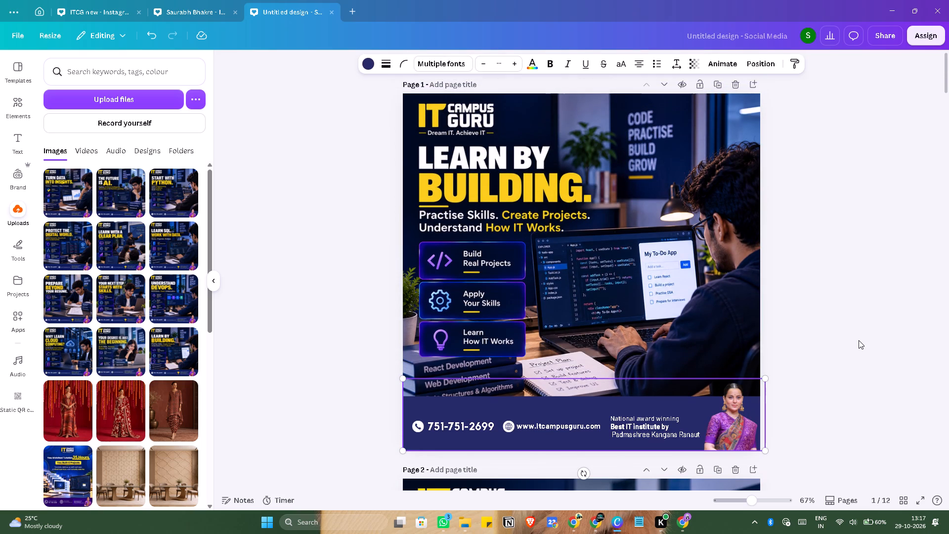
scroll(859, 340, "up", 5)
scroll(851, 337, "down", 13)
scroll(844, 323, "down", 3, "ctrl")
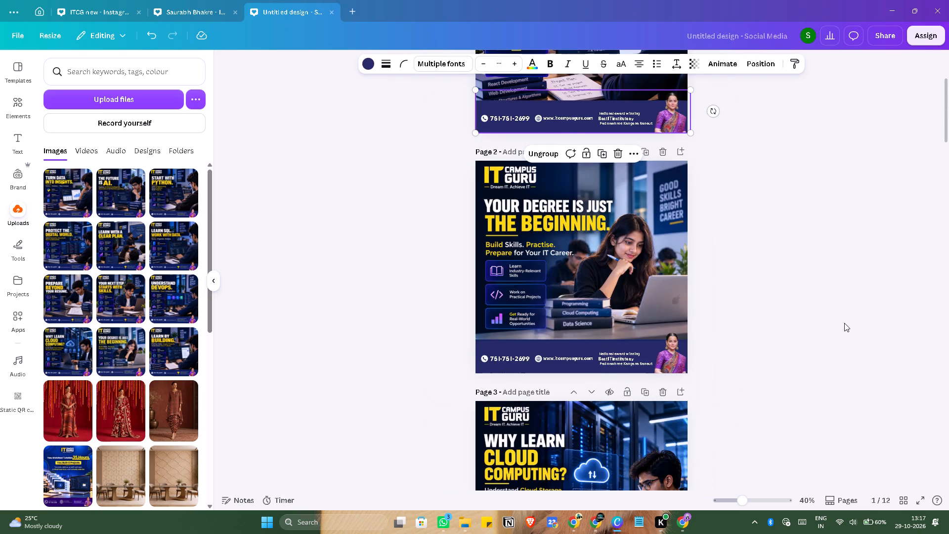
scroll(844, 323, "up", 6)
left_click(844, 323)
left_click(877, 42)
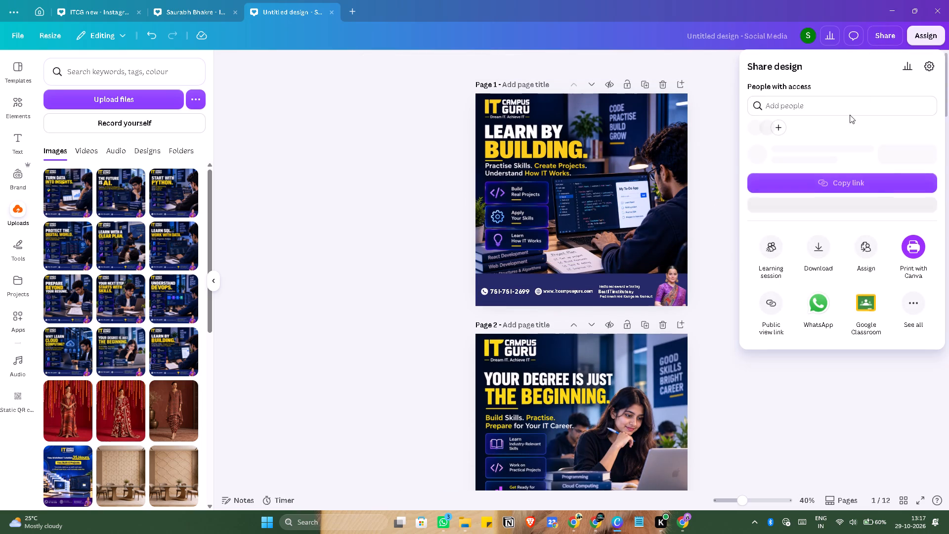
left_click(823, 253)
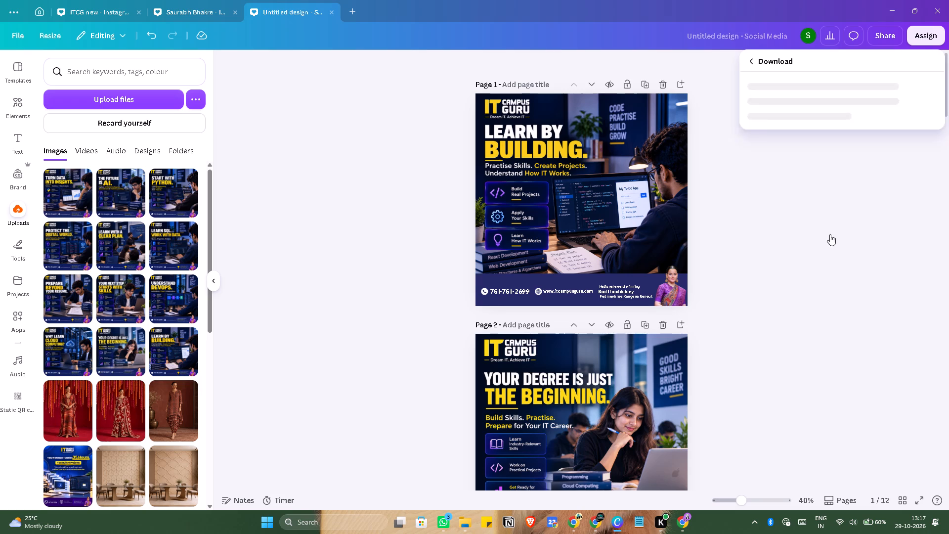
left_click(843, 147)
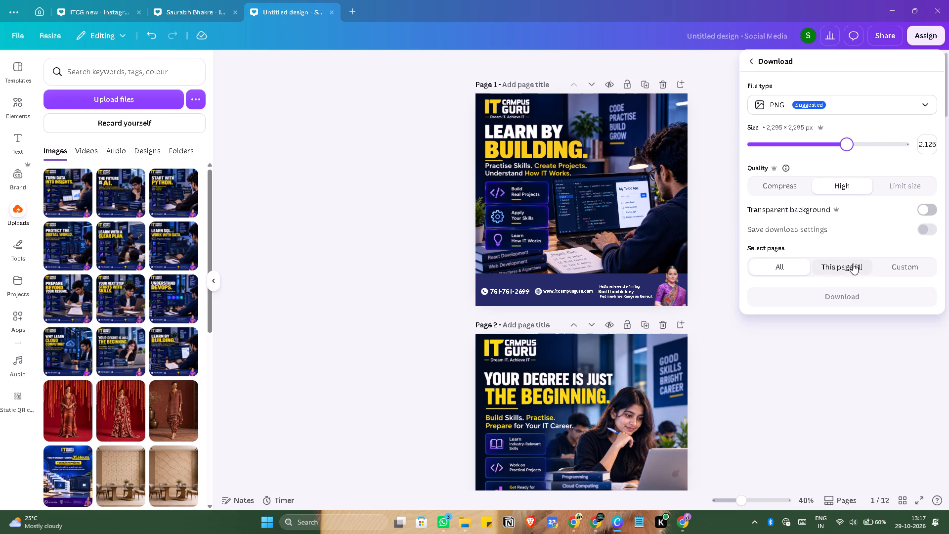
left_click(828, 298)
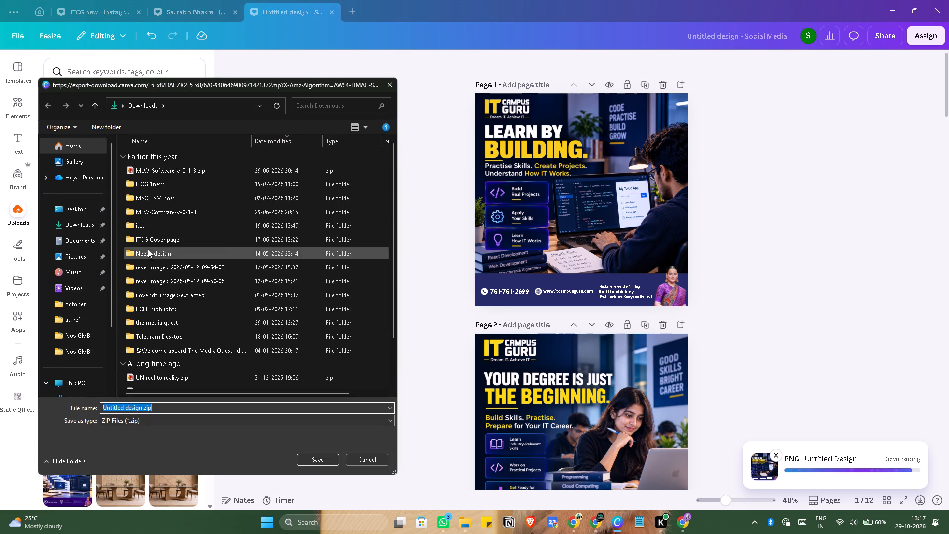
Save the downloaded design archive as Untitled design.zip in the nov gmb folder under MDS > IT Campus guru.
left_click(76, 338)
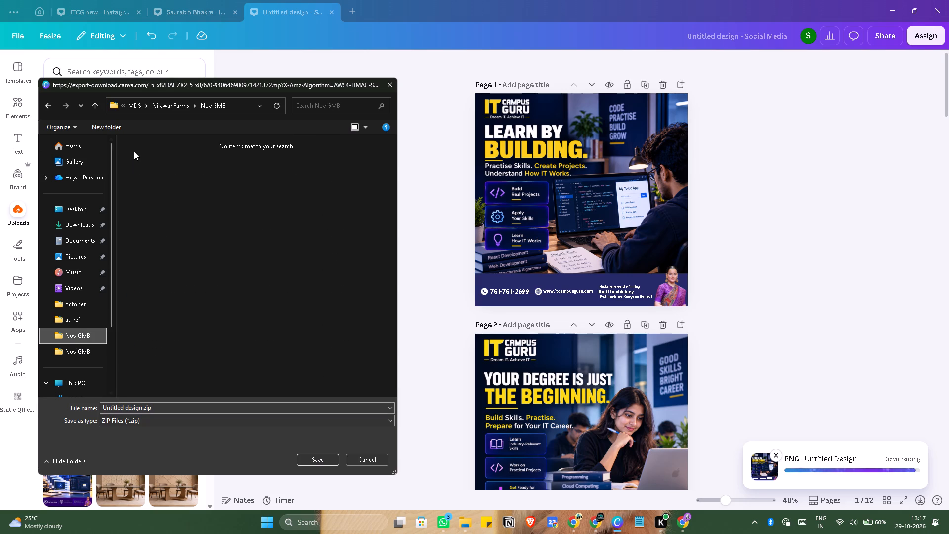
left_click(135, 106)
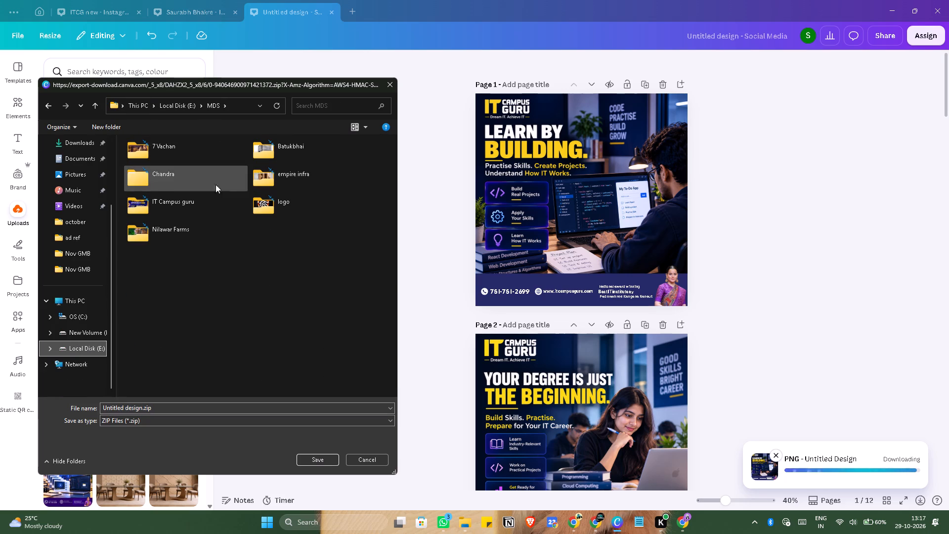
double_click(187, 204)
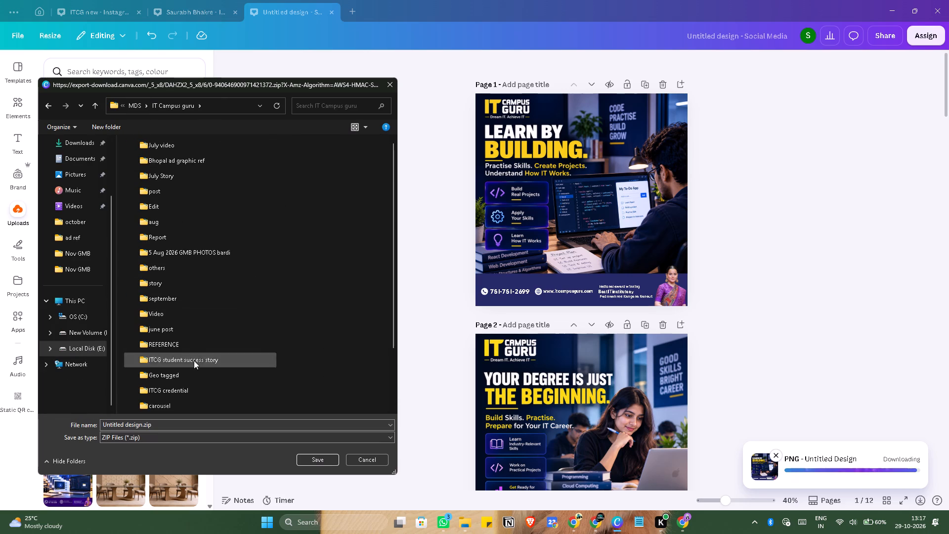
scroll(191, 377, "down", 3)
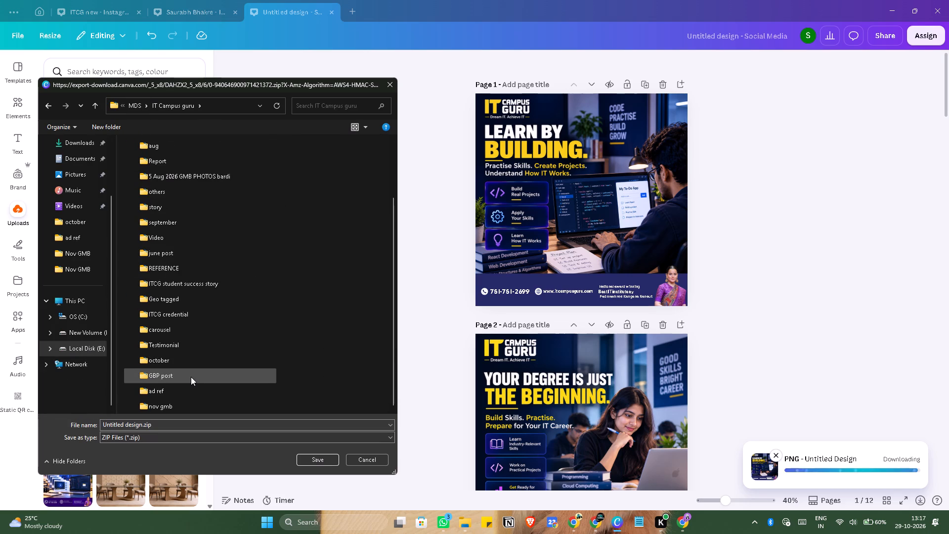
scroll(191, 377, "down", 3)
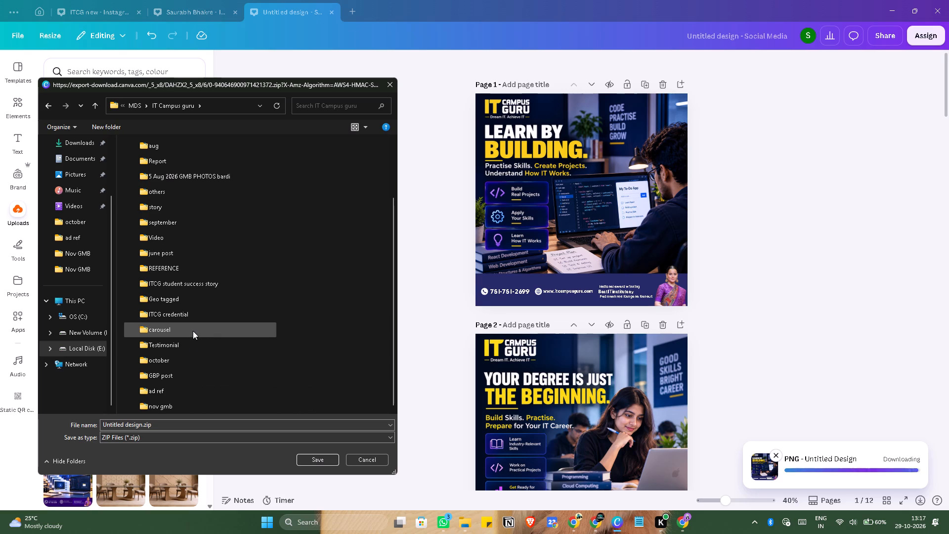
scroll(193, 331, "down", 3)
double_click(186, 403)
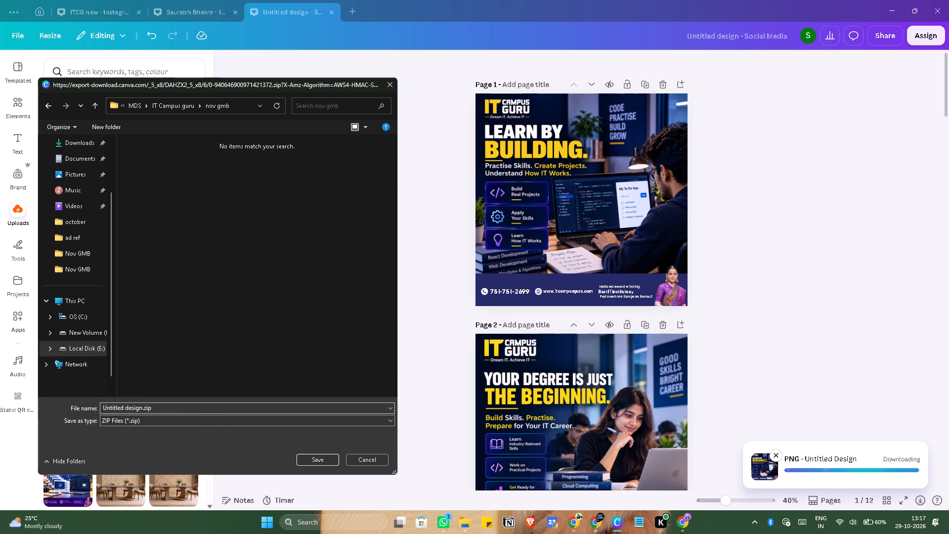
left_click(323, 463)
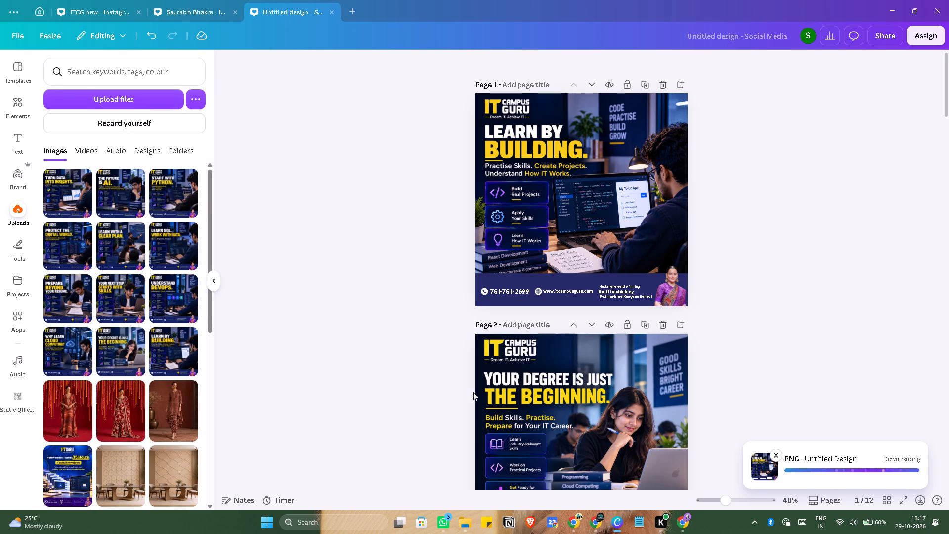
Show the download in File Explorer and delete the twelve old PNG images from the nov gmb folder, keeping the zip.
left_click(837, 467)
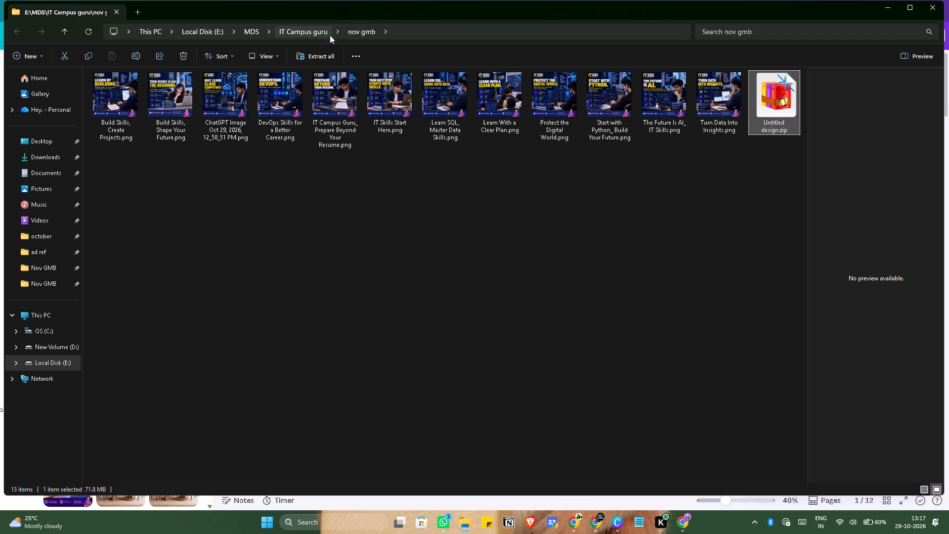
left_click(130, 105)
key("shift+Right")
key("shift+Right")
key("shift+Right")
key("shift+Right")
key("shift+Right")
key("shift+Right")
key("shift+Right")
key("shift+Right")
key("shift+Right")
key("shift+Right")
key("shift+Right")
key("shift+Right")
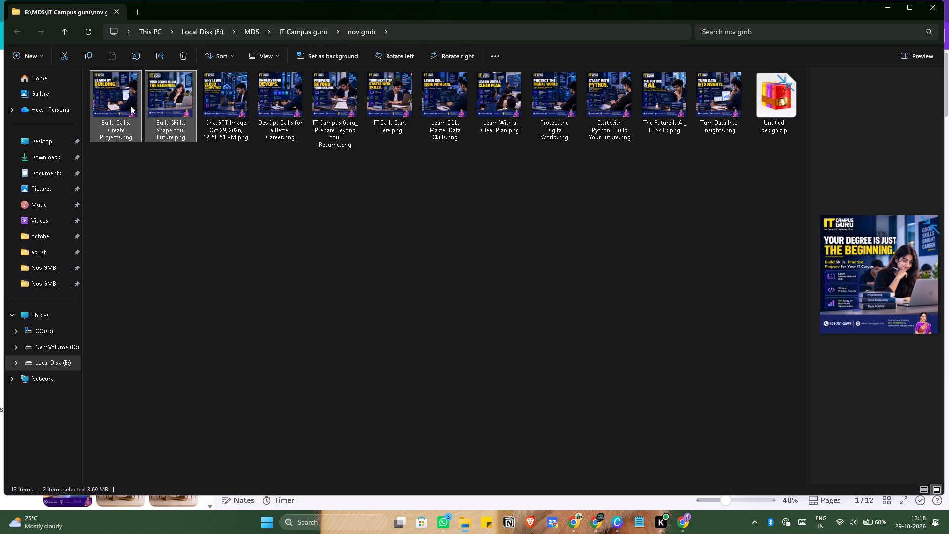
key("shift+Left")
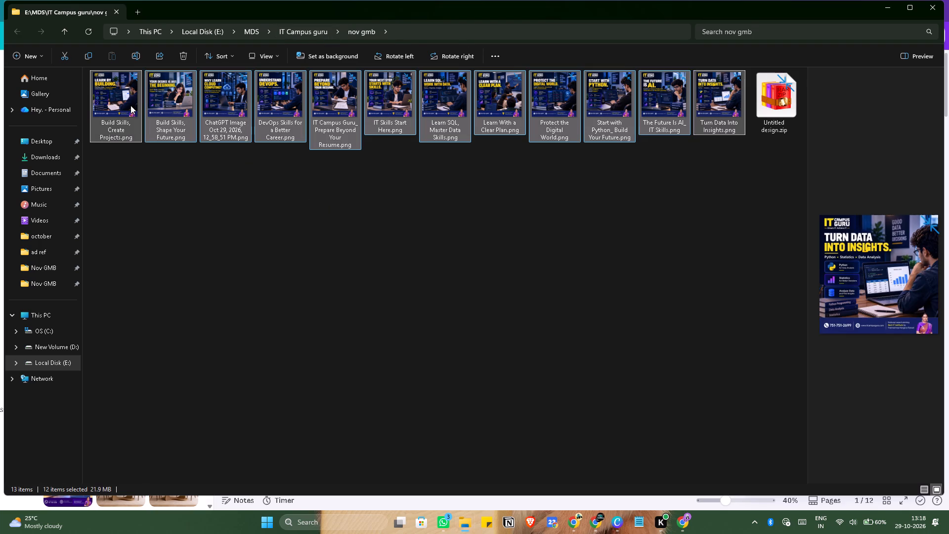
left_click(182, 60)
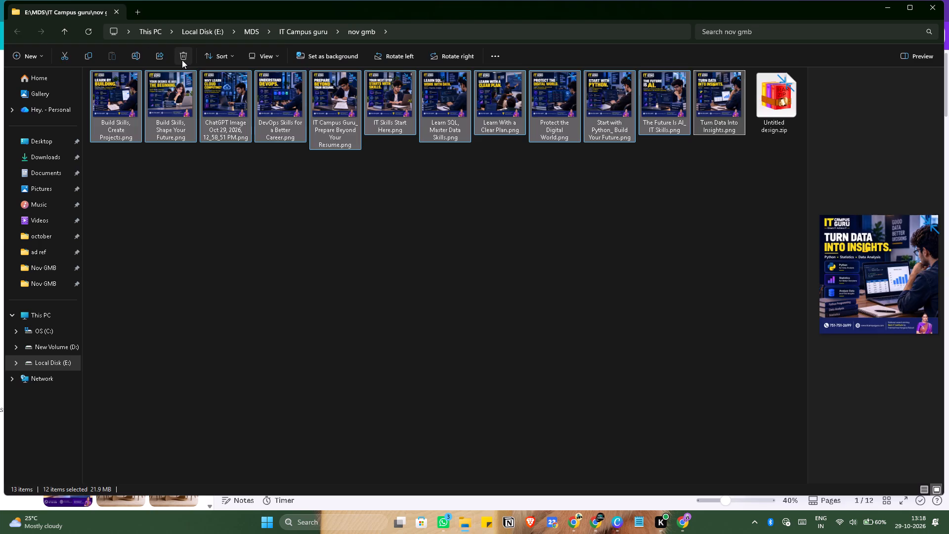
Extract Untitled design.zip with BreeZip into an Untitled design folder inside nov gmb.
double_click(129, 119)
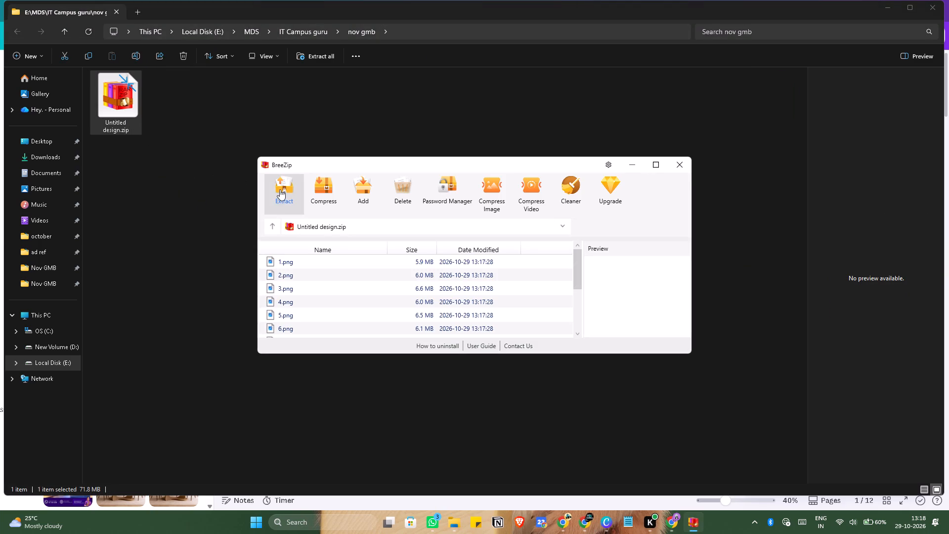
left_click(278, 186)
left_click(560, 269)
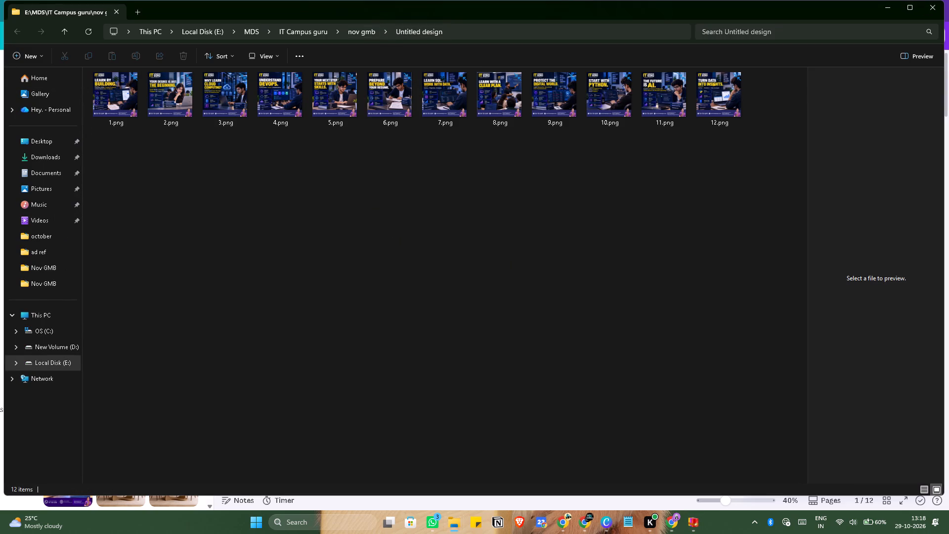
Return to the nov gmb folder and delete Untitled design.zip, keeping the extracted folder.
left_click(360, 34)
left_click(122, 116)
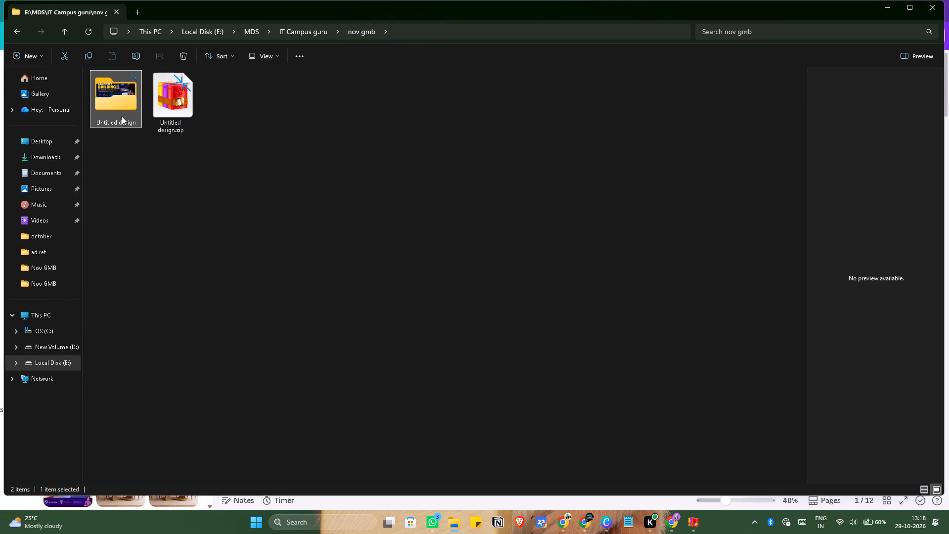
left_click(173, 104)
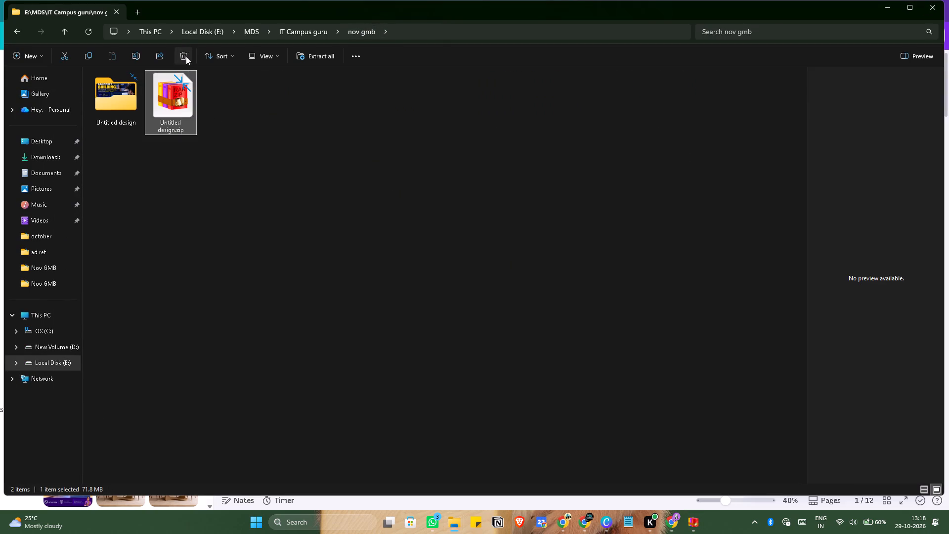
left_click(186, 56)
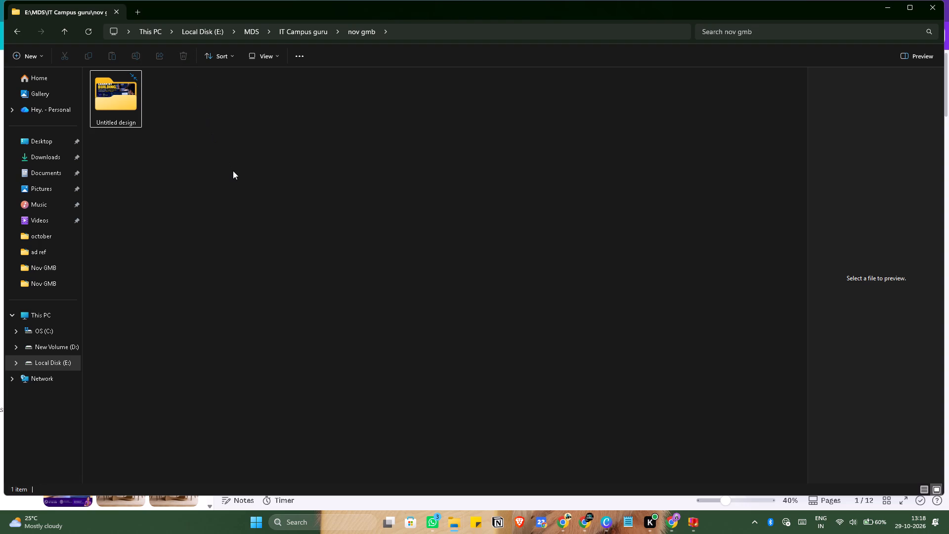
Close the BreeZip extraction windows and the open File Explorer windows.
left_click(233, 172)
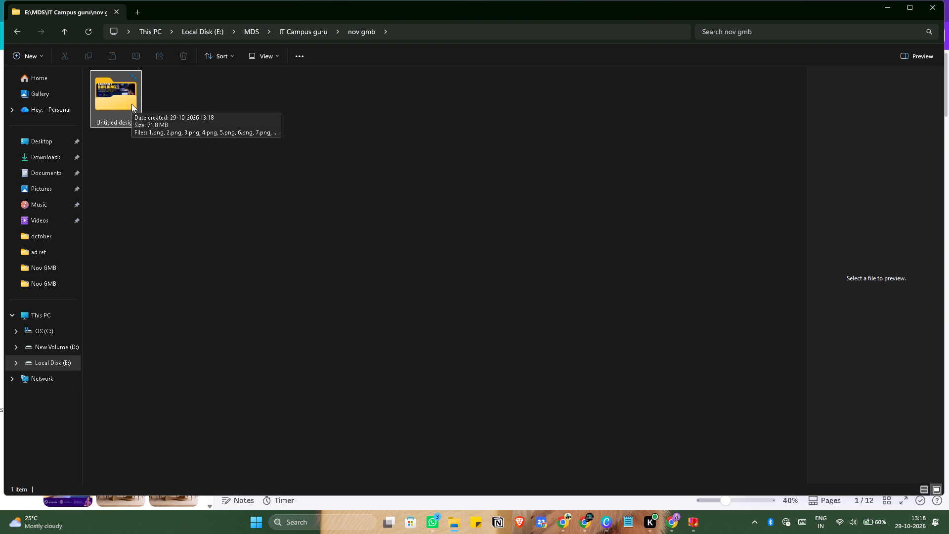
left_click(298, 27)
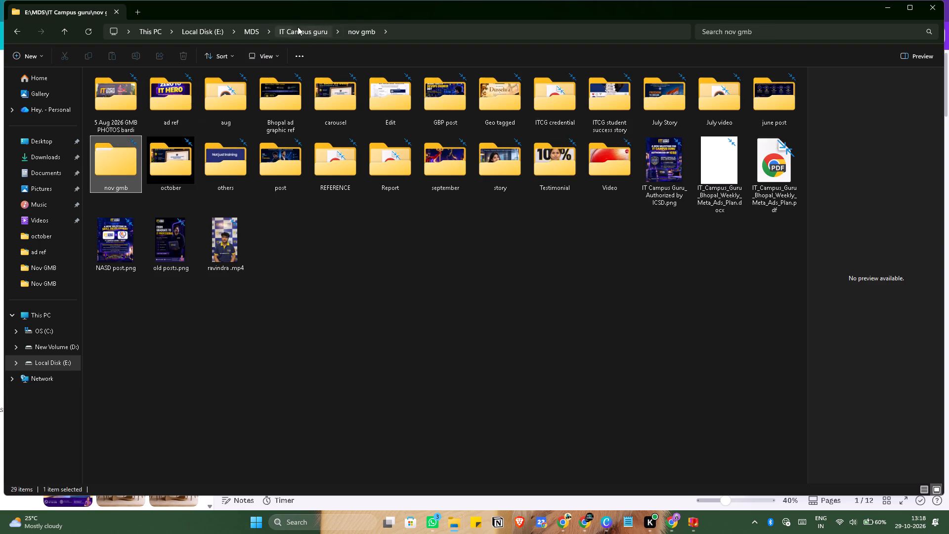
left_click(348, 249)
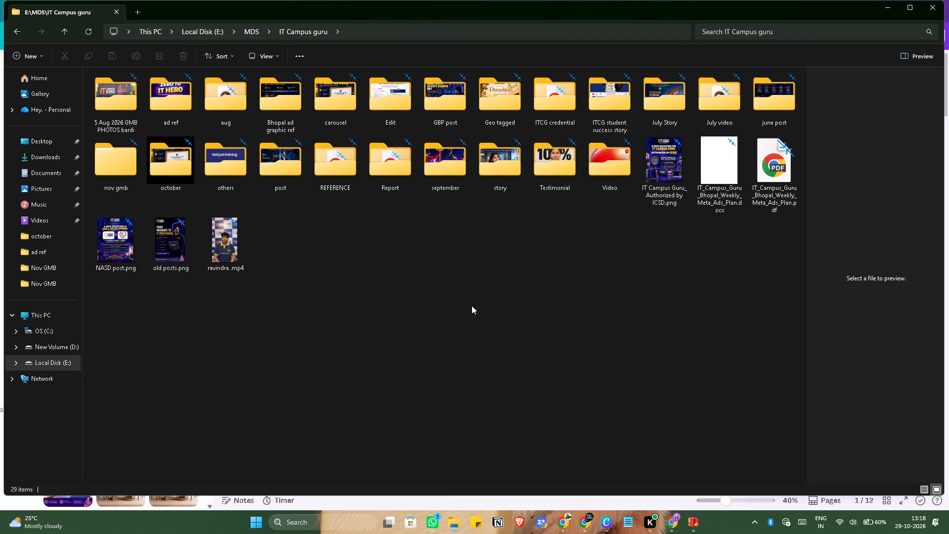
left_click(884, 11)
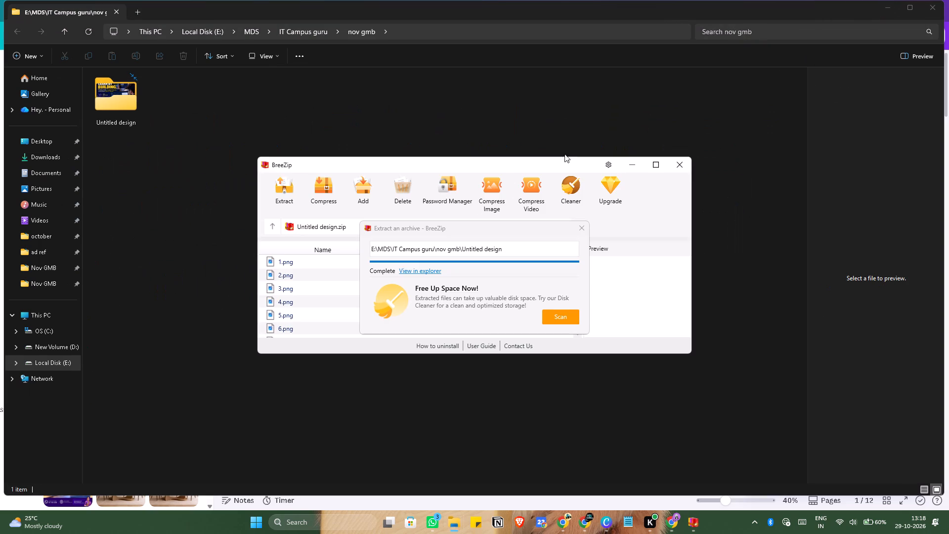
left_click(686, 167)
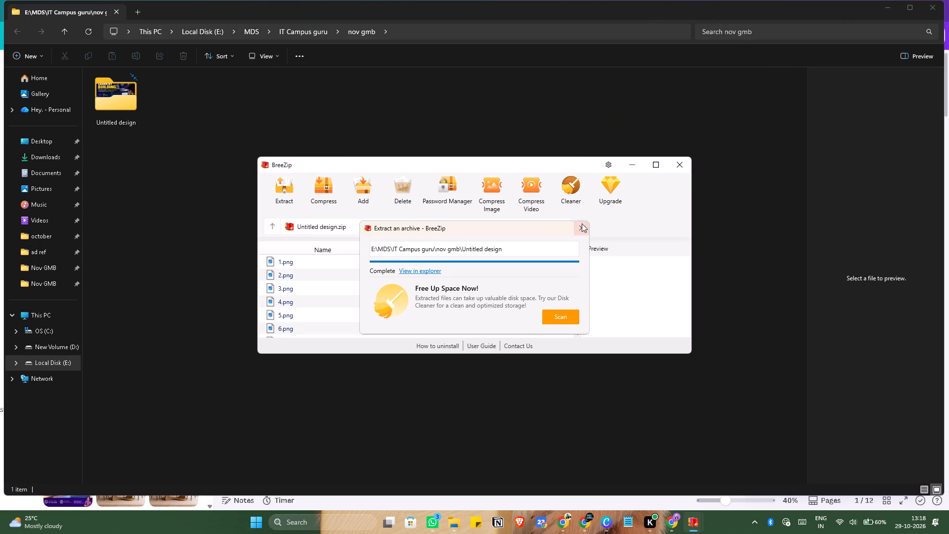
left_click(573, 230)
left_click(677, 161)
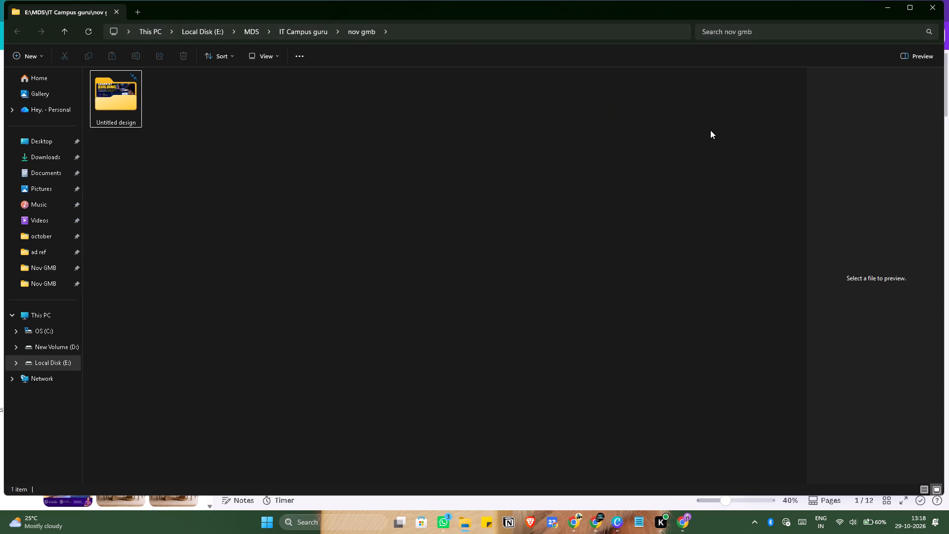
left_click(928, 8)
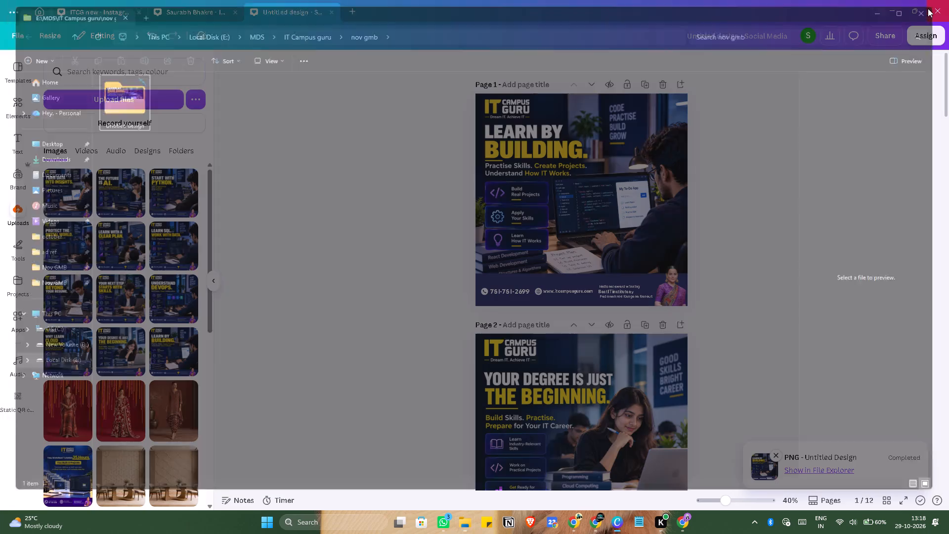
Look over the other open Canva designs and close the Canva window.
left_click(765, 179)
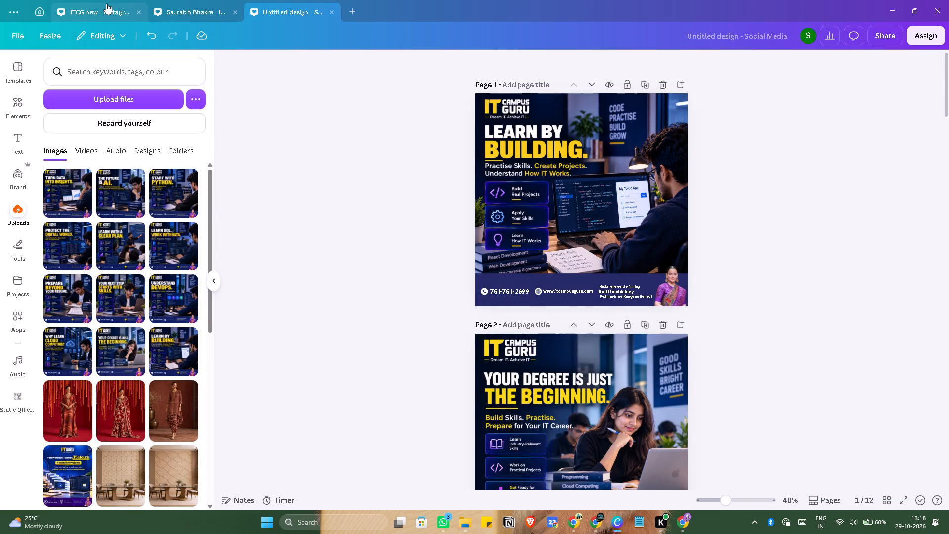
left_click(106, 3)
left_click(213, 4)
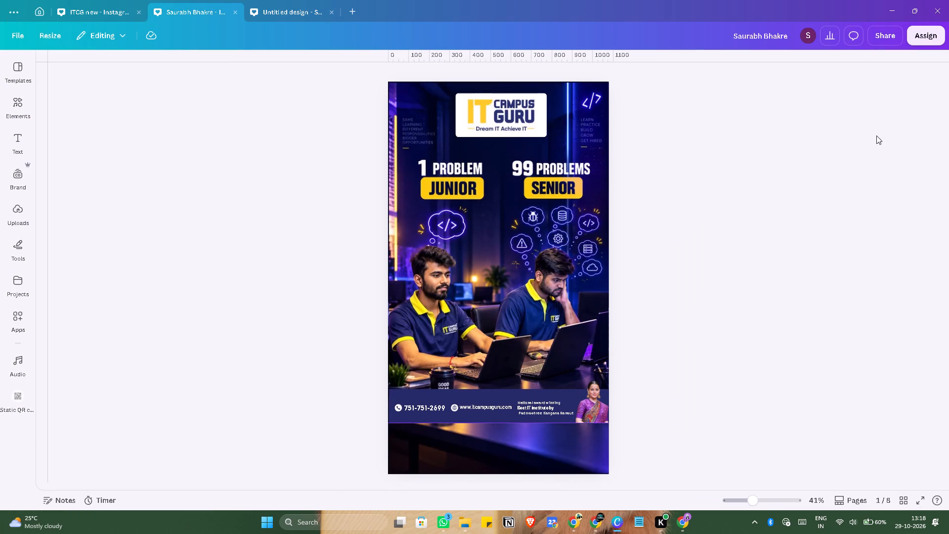
left_click(941, 6)
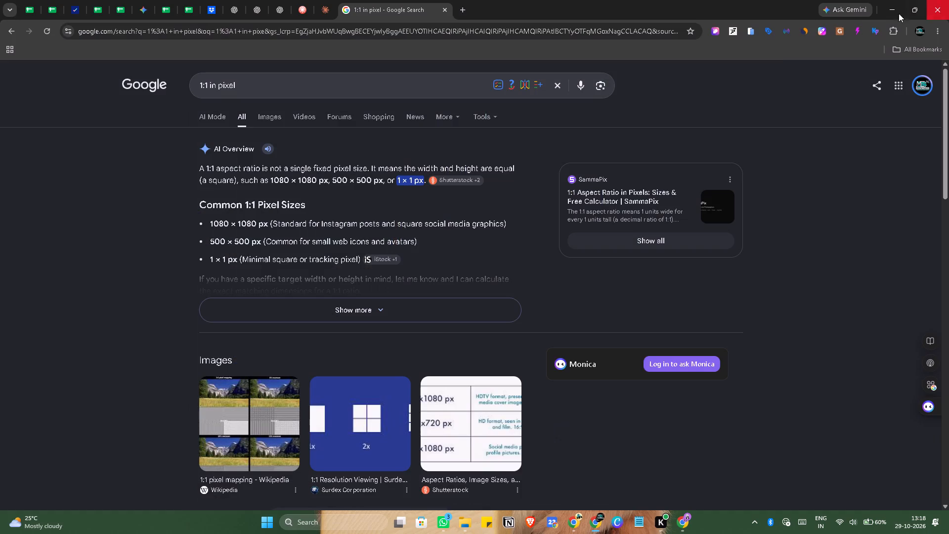
Switch to the task sheet in Chrome and enter "research for" in the Tasks column of row 1922.
scroll(539, 267, "down", 3)
scroll(539, 267, "up", 6)
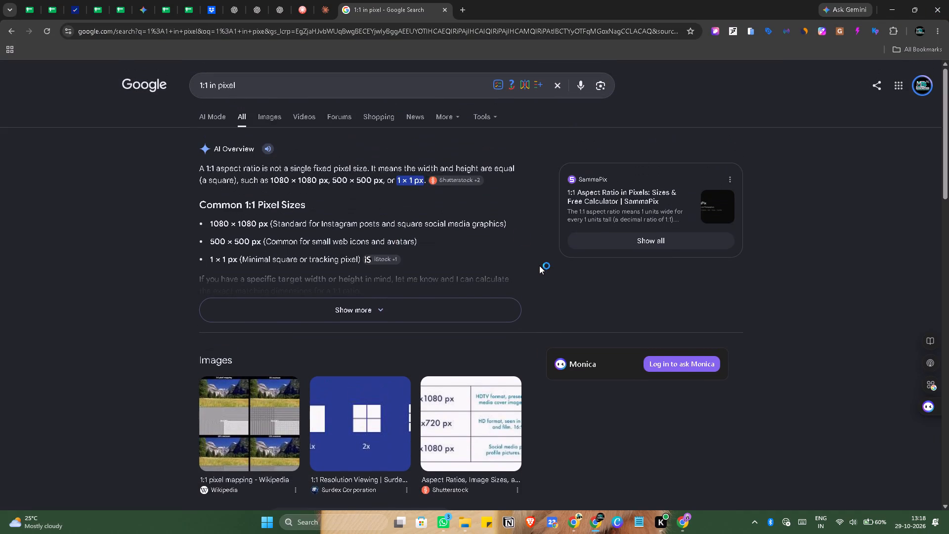
left_click(67, 4)
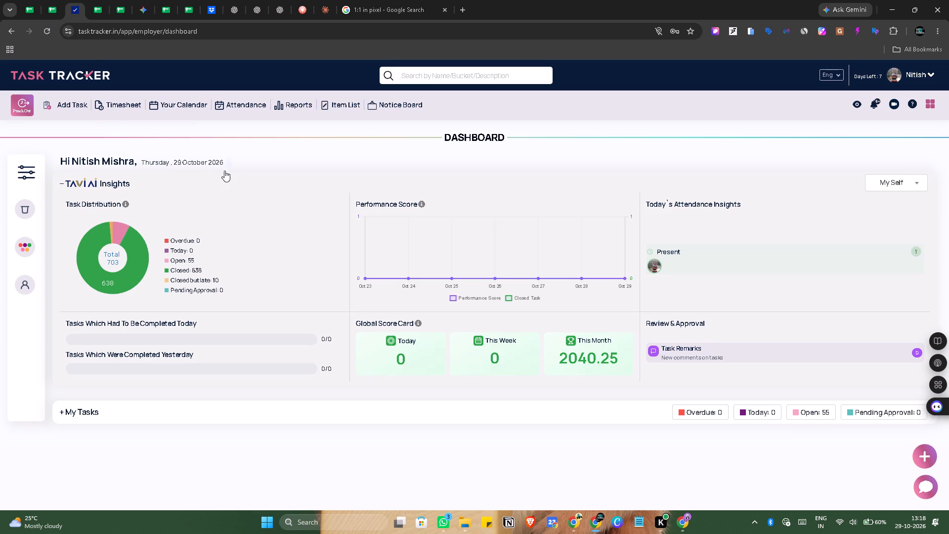
left_click(107, 2)
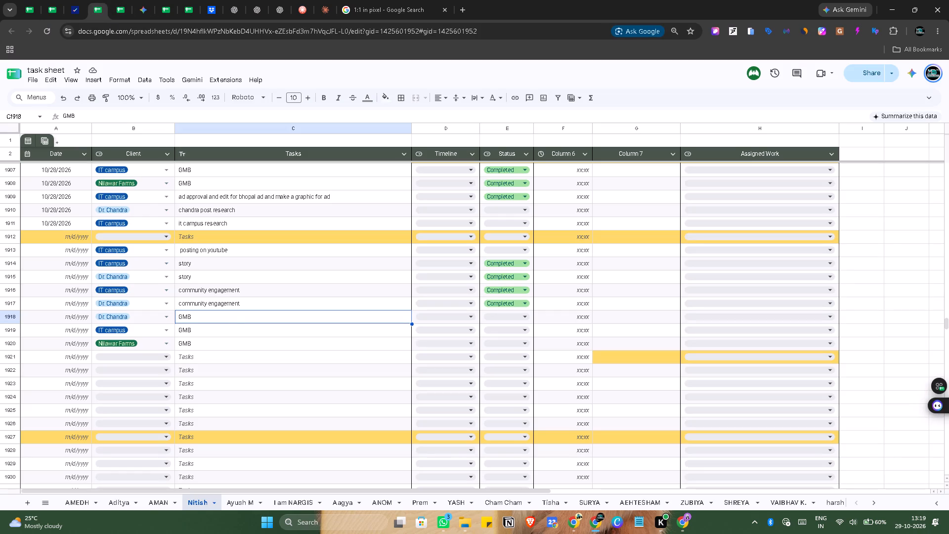
left_click(207, 371)
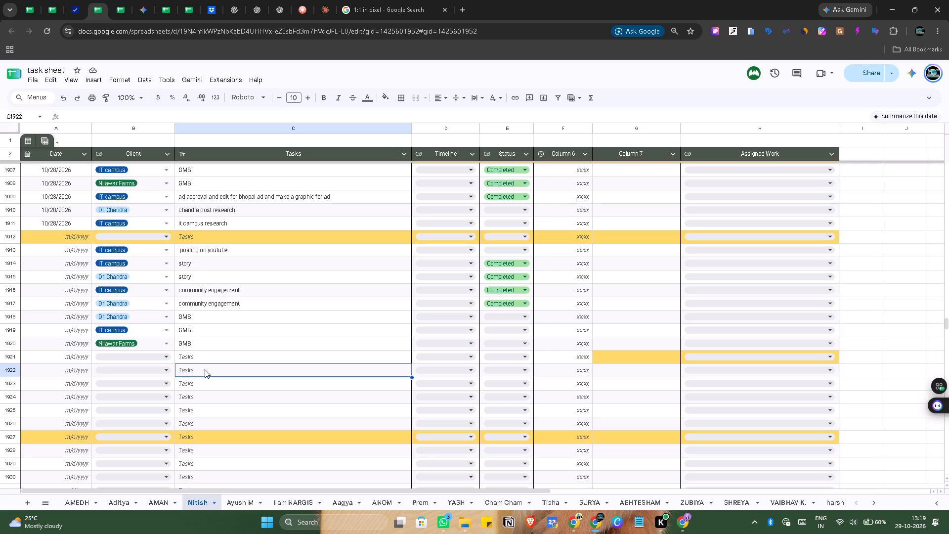
type("research for")
key("space")
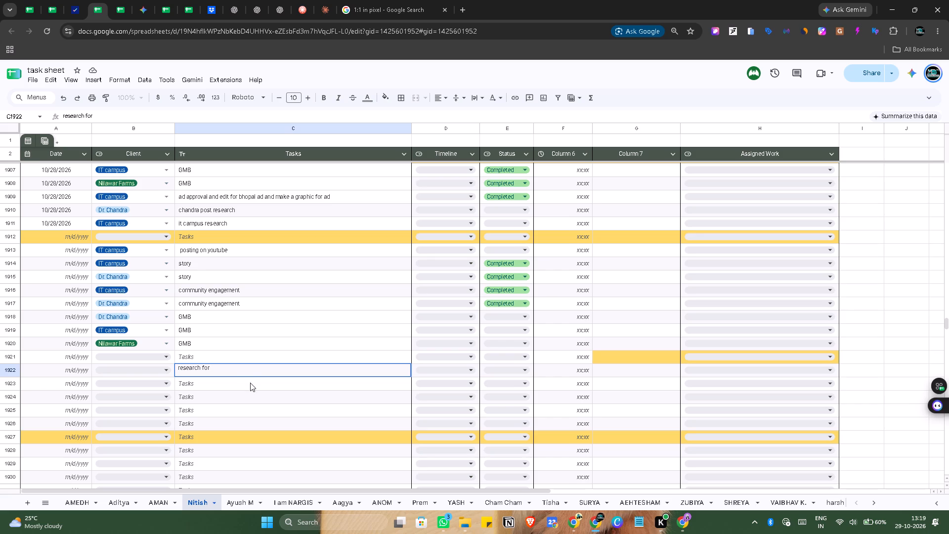
left_click(231, 354)
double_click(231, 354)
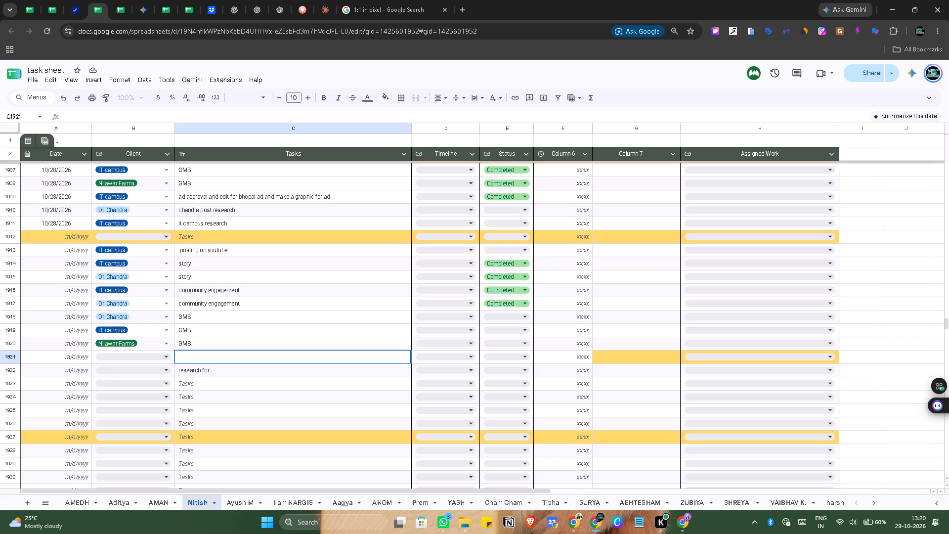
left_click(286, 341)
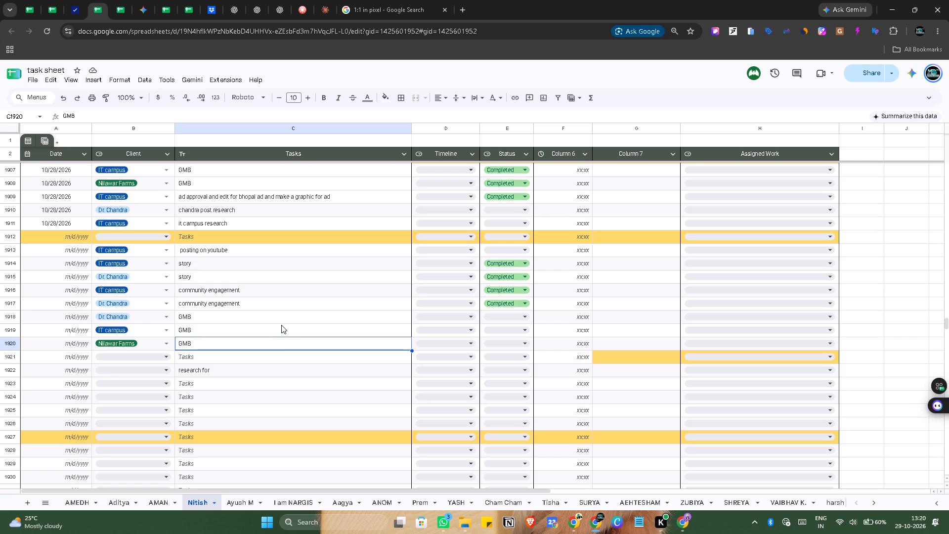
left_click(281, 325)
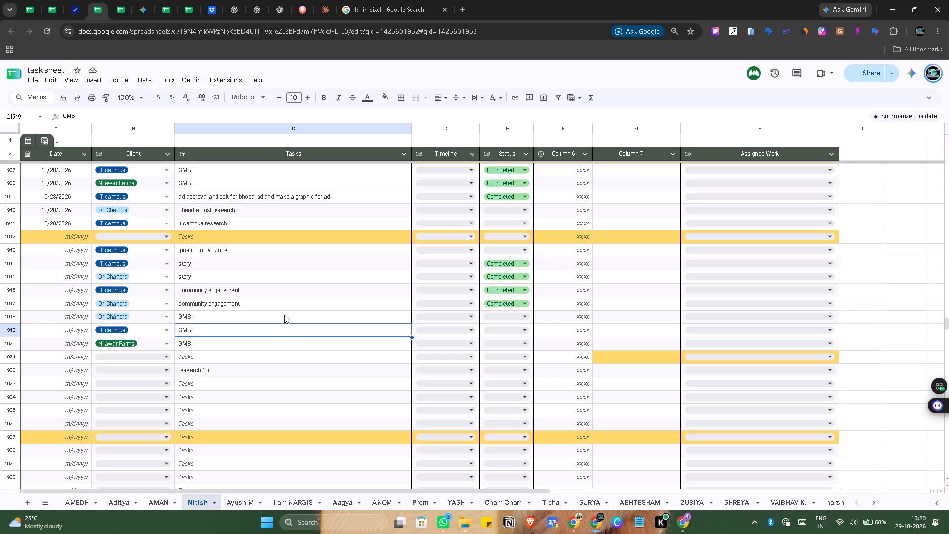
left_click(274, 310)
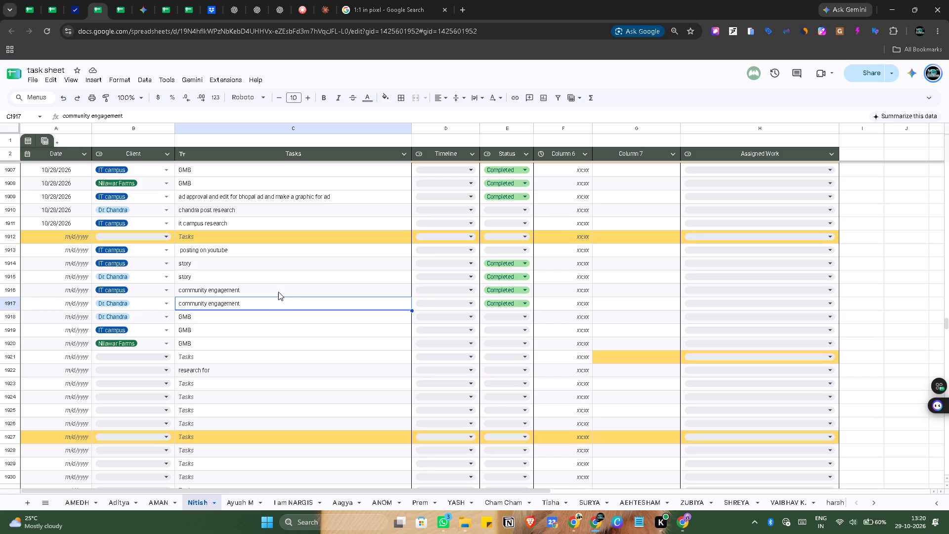
Review the story, community engagement and GMB entries in rows 1914 to 1921 of the Tasks column.
left_click(281, 284)
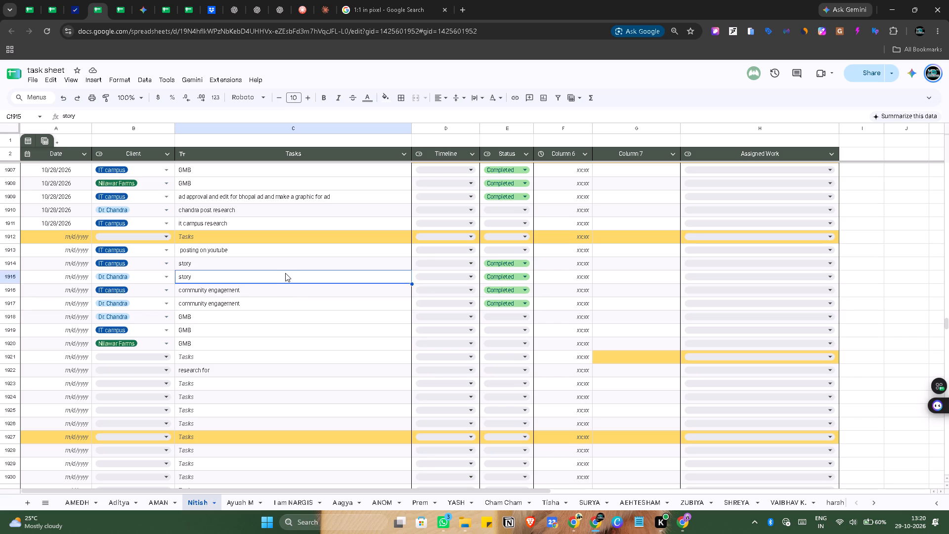
left_click(279, 275)
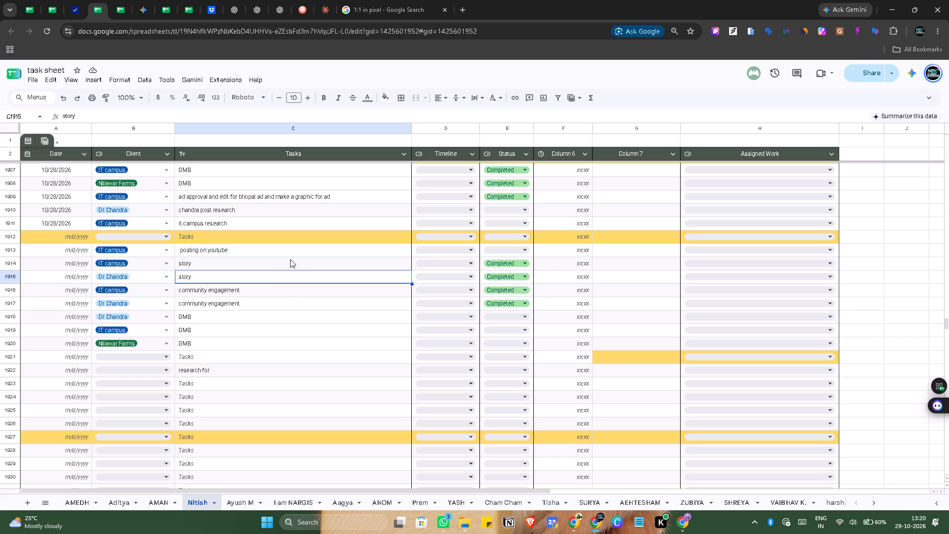
left_click(287, 262)
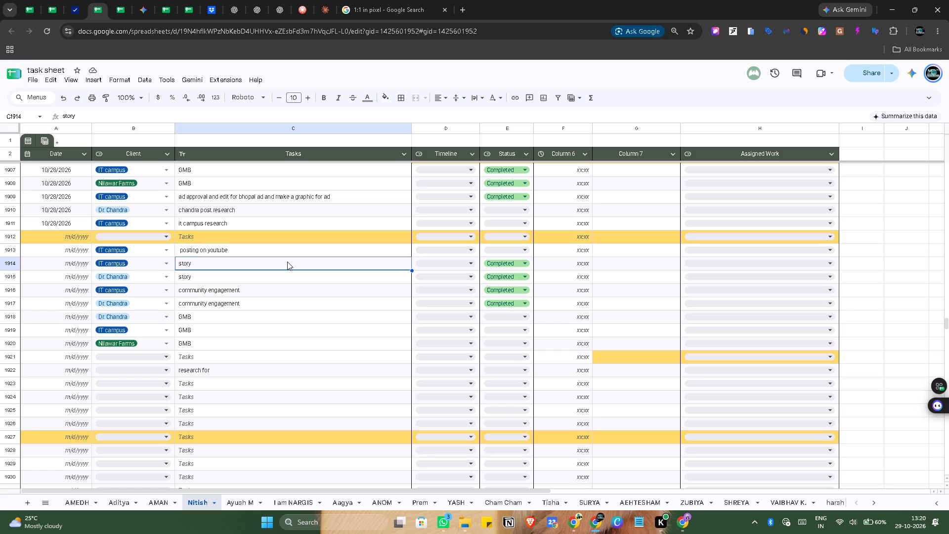
left_click(287, 262)
left_click(278, 284)
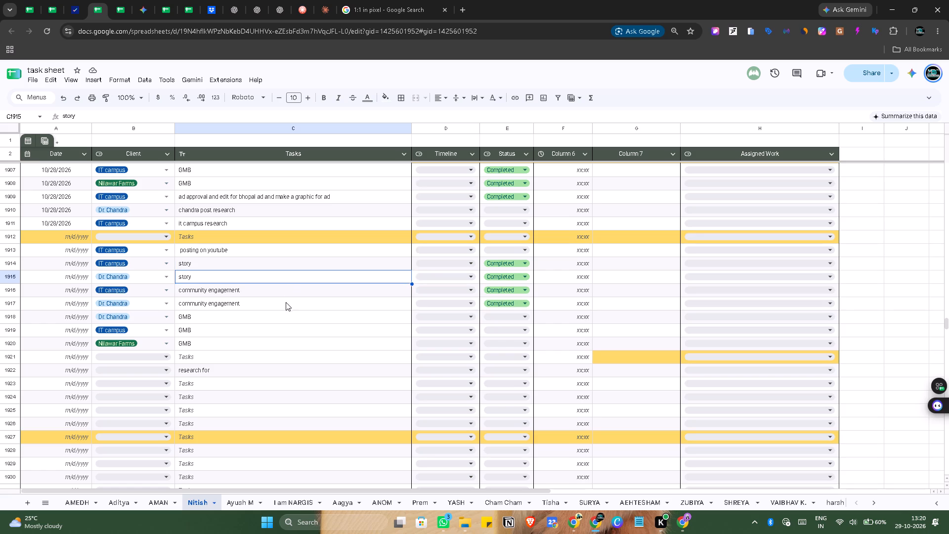
left_click(278, 290)
left_click(279, 303)
left_click(271, 318)
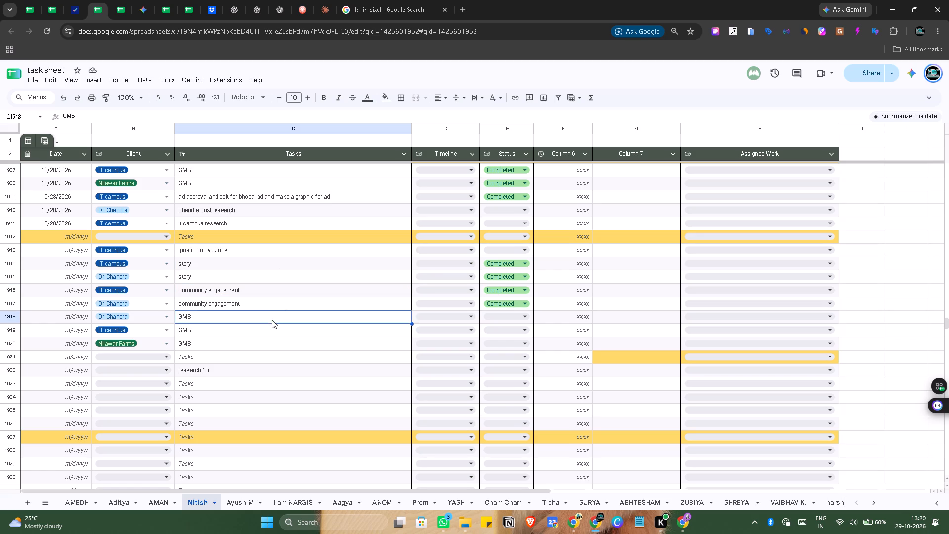
left_click(267, 360)
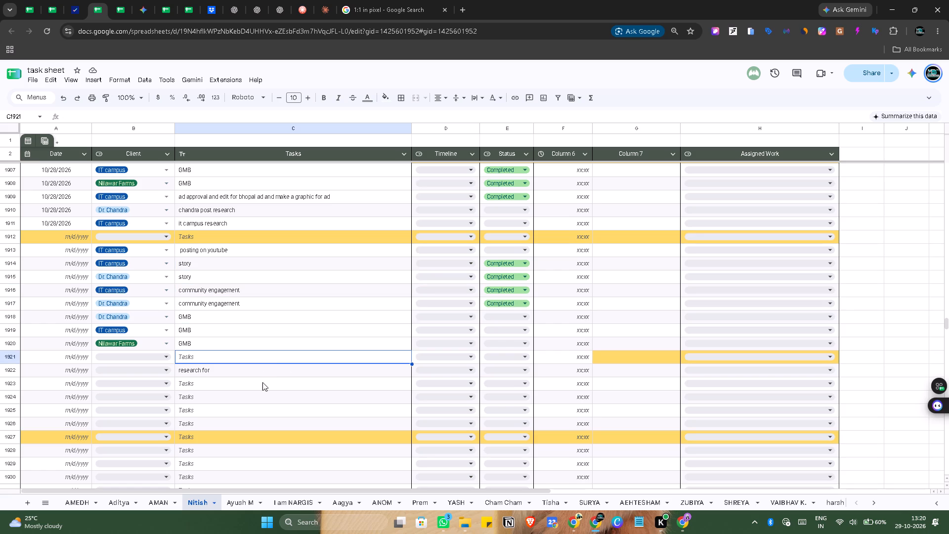
Complete the task entry in row 1922 so that it reads "research for chandra".
double_click(257, 374)
type("chandra")
key("space")
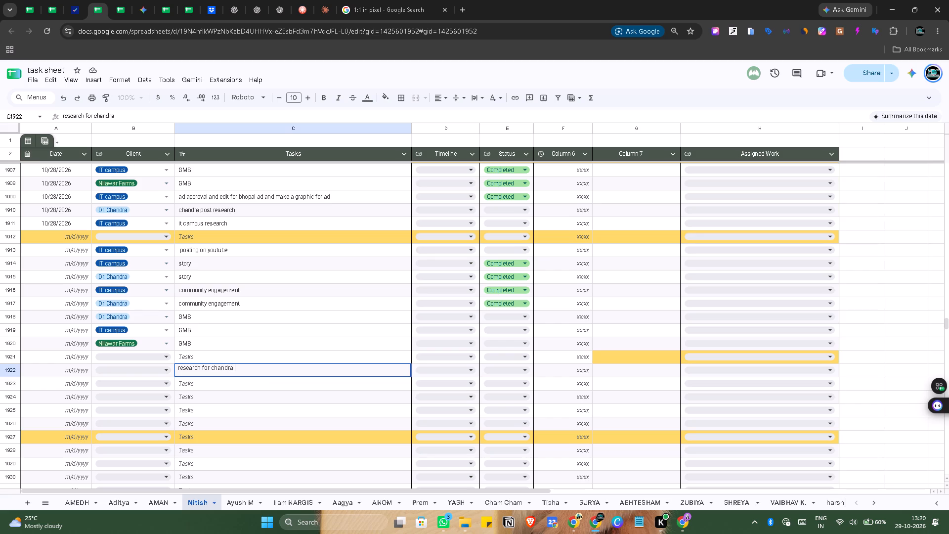
left_click(255, 385)
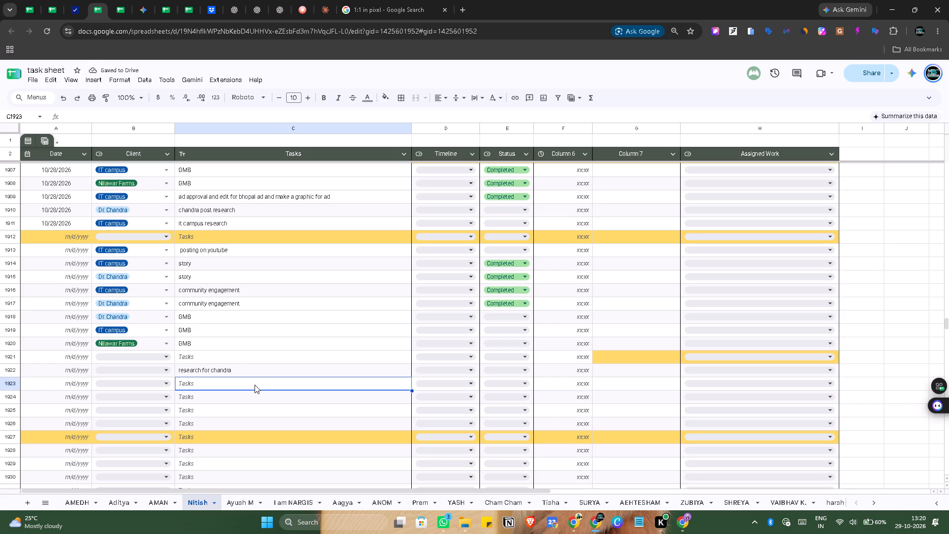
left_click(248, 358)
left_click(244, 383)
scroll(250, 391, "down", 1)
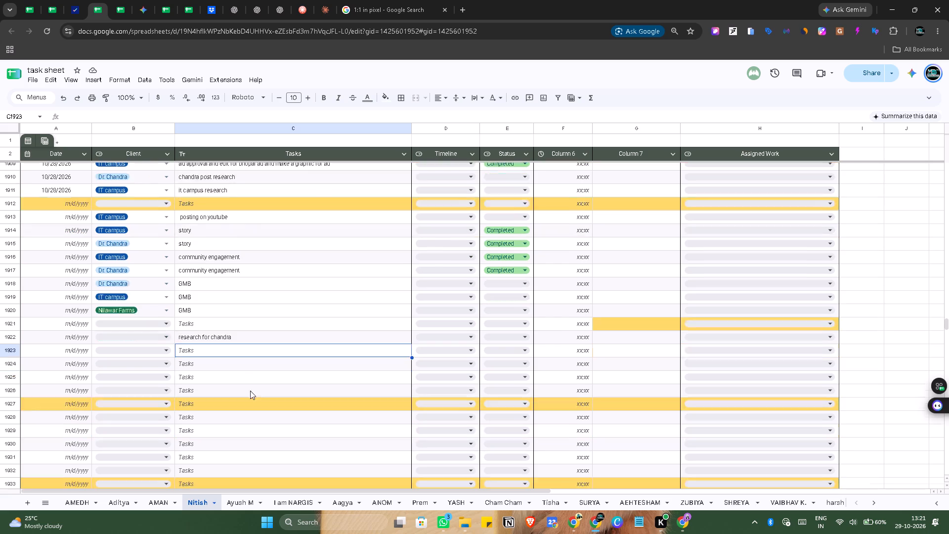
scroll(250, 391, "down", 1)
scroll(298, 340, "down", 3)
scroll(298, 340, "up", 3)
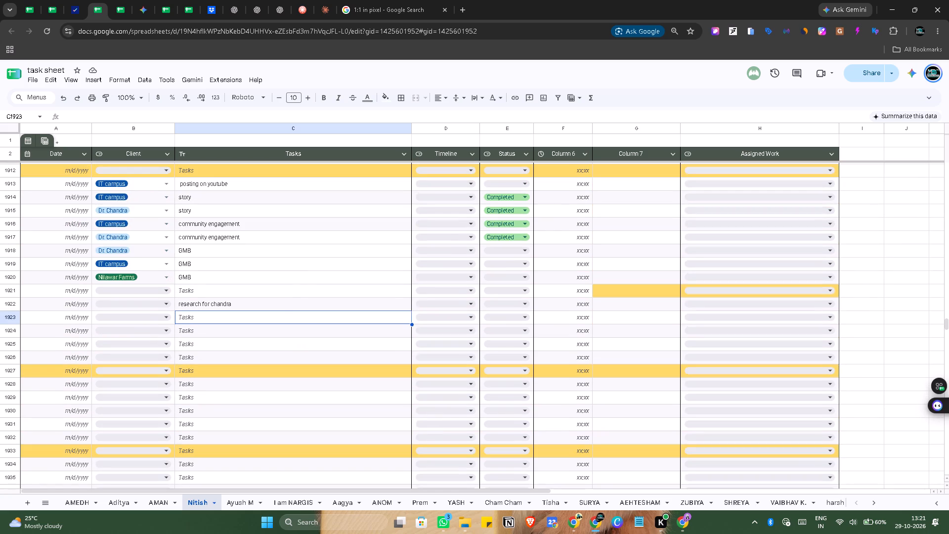